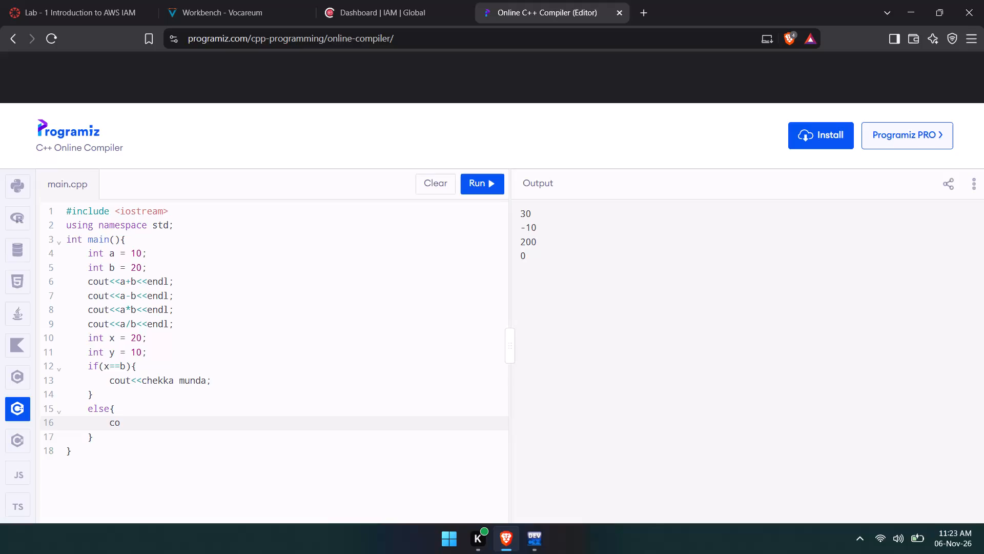
Complete the output statement in the else branch as cout<<kojja munda;.
{"action": "type", "text": "t<<"}
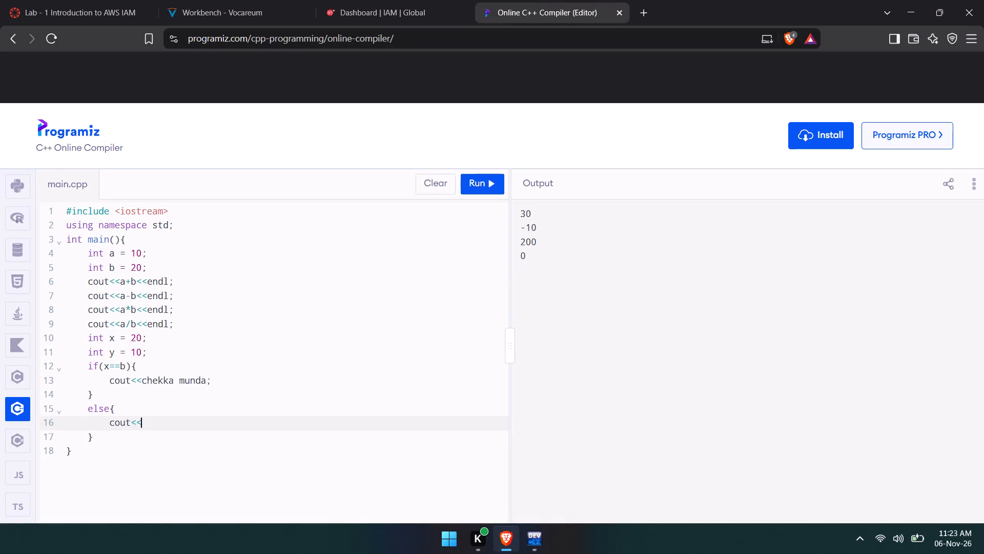
{"action": "type", "text": "lojja"}
{"action": "key", "text": "space"}
{"action": "key", "text": "BackSpace"}
{"action": "key", "text": "BackSpace"}
{"action": "key", "text": "BackSpace"}
{"action": "key", "text": "BackSpace"}
{"action": "key", "text": "BackSpace"}
{"action": "key", "text": "BackSpace"}
{"action": "type", "text": "kojjam"}
{"action": "key", "text": "BackSpace"}
{"action": "key", "text": "space"}
{"action": "type", "text": "munda;"}
Enclose chekka munda in double quotes in the if branch's output statement.
{"action": "key", "text": "Up"}
{"action": "key", "text": "Up"}
{"action": "key", "text": "Up"}
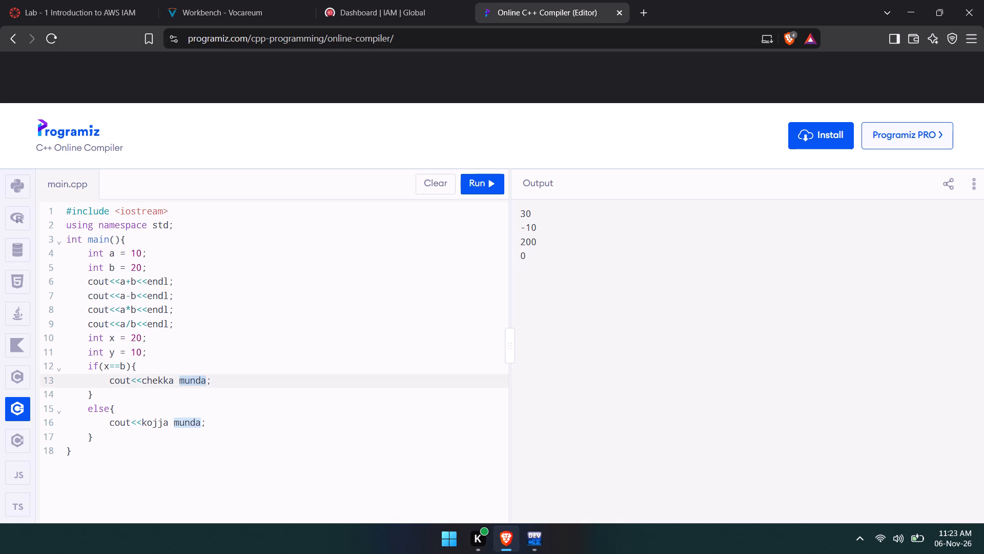
{"action": "key", "text": "shift+quotedbl"}
{"action": "key", "text": "Left"}
{"action": "key", "text": "Left"}
{"action": "key", "text": "Left"}
{"action": "key", "text": "Left"}
{"action": "key", "text": "Left"}
{"action": "key", "text": "Left"}
{"action": "key", "text": "Left"}
{"action": "key", "text": "Left"}
{"action": "key", "text": "Left"}
{"action": "key", "text": "Left"}
{"action": "key", "text": "Left"}
{"action": "key", "text": "Left"}
{"action": "key", "text": "Left"}
{"action": "key", "text": "Left"}
{"action": "key", "text": "Right"}
{"action": "key", "text": "shift+quotedbl"}
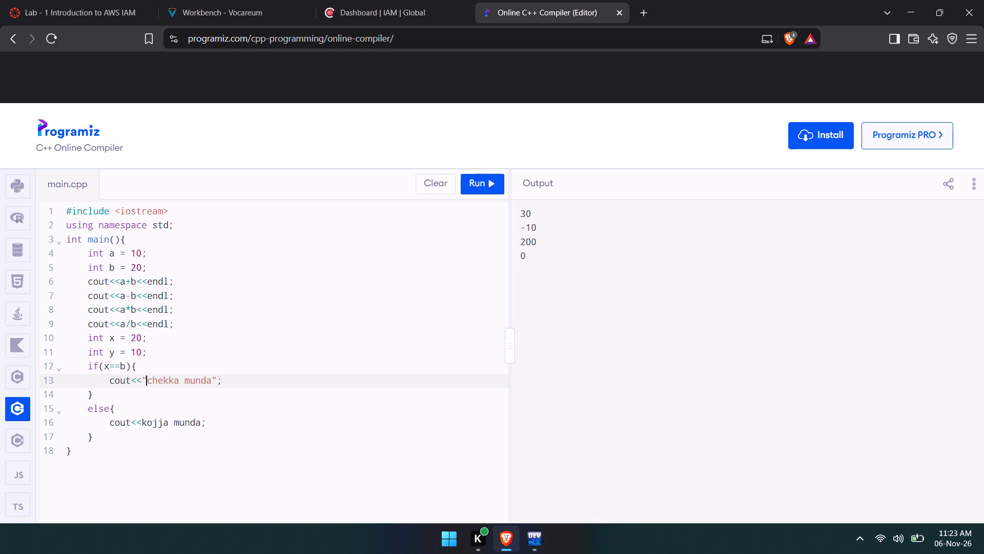
Enclose kojja munda in double quotes in the else branch's output statement.
{"action": "key", "text": "Up"}
{"action": "key", "text": "Down"}
{"action": "key", "text": "Down"}
{"action": "key", "text": "Down"}
{"action": "key", "text": "Down"}
{"action": "key", "text": "Down"}
{"action": "key", "text": "Up"}
{"action": "key", "text": "Left"}
{"action": "key", "text": "shift+quotedbl"}
{"action": "key", "text": "Right"}
{"action": "key", "text": "Right"}
{"action": "key", "text": "Right"}
{"action": "key", "text": "Right"}
{"action": "key", "text": "Right"}
{"action": "key", "text": "Right"}
{"action": "key", "text": "Right"}
{"action": "key", "text": "Right"}
{"action": "key", "text": "Right"}
{"action": "key", "text": "Right"}
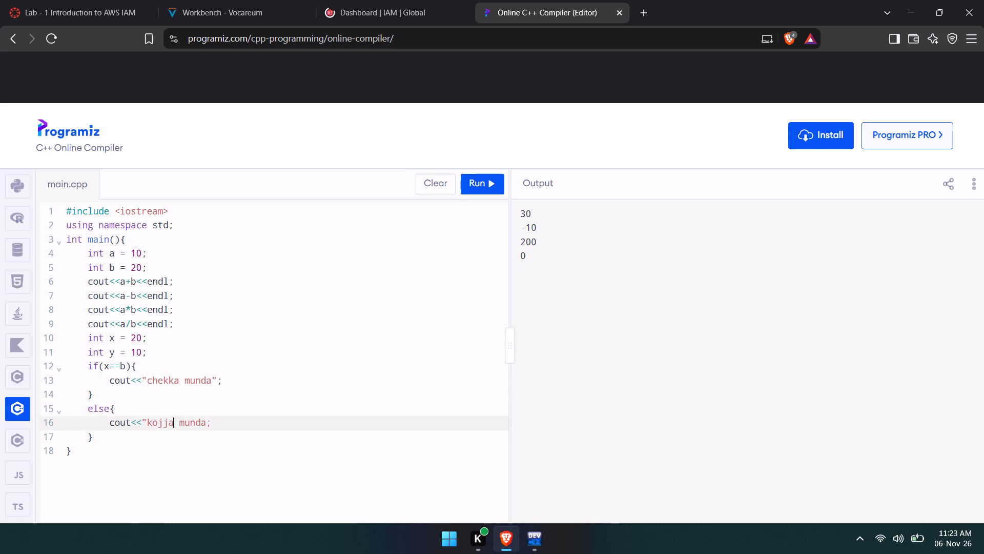
{"action": "key", "text": "Right"}
{"action": "key", "text": "shift+quotedbl"}
Run the C++ program with the completed if/else block.
{"action": "left_click", "coordinate": [478, 184]}
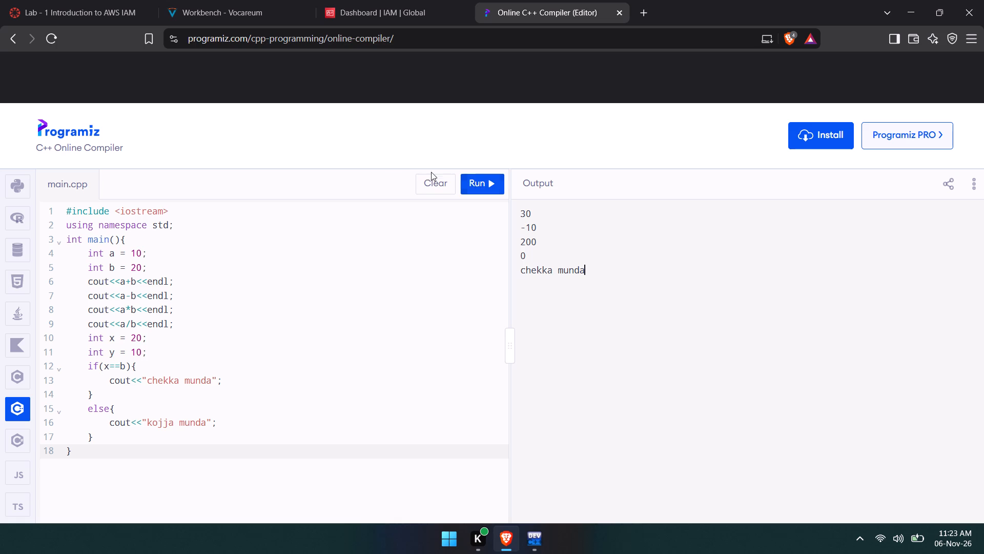
Change the if condition to x==a and run the program again.
{"action": "left_click", "coordinate": [124, 366]}
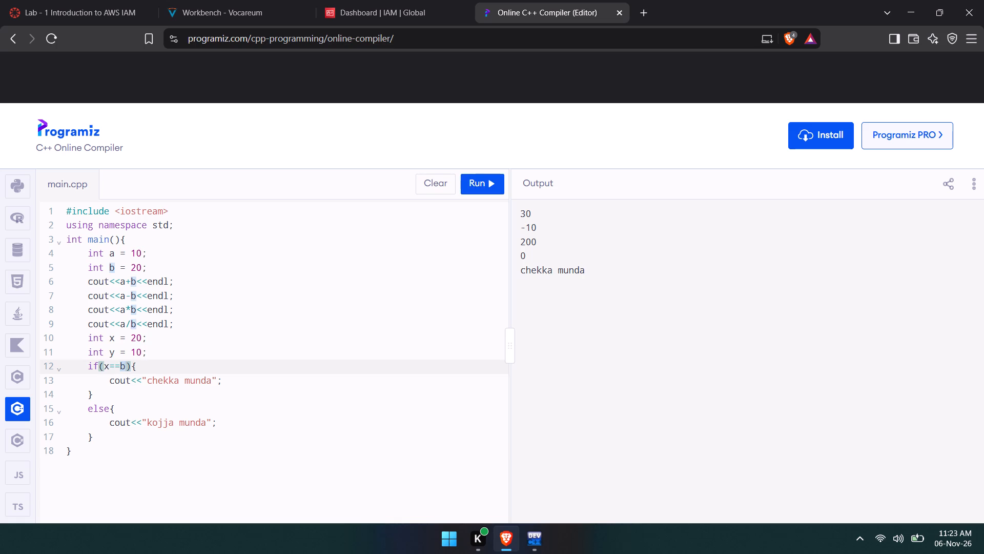
{"action": "key", "text": "BackSpace"}
{"action": "key", "text": "a"}
{"action": "left_click", "coordinate": [488, 189]}
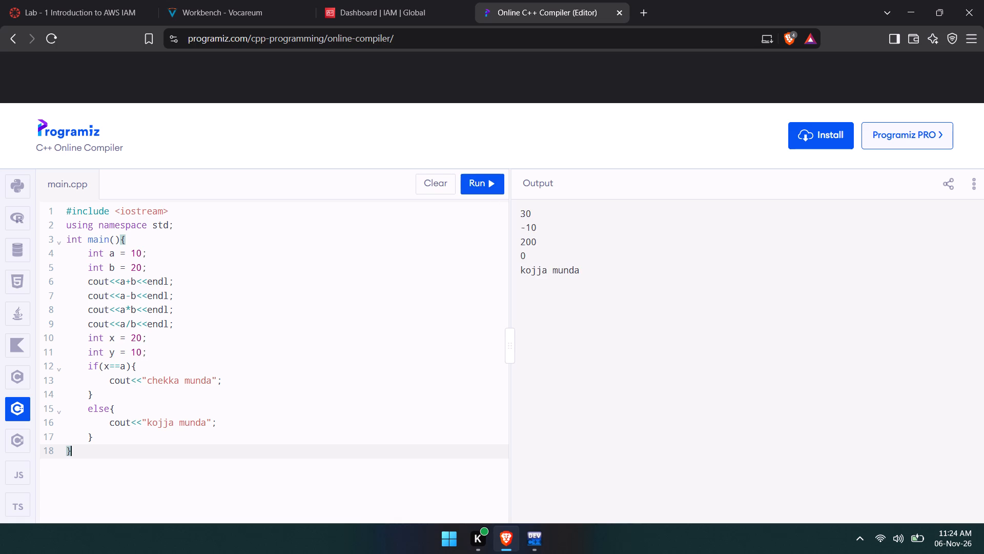
Add a blank line after the else block's closing brace.
{"action": "left_click", "coordinate": [98, 438]}
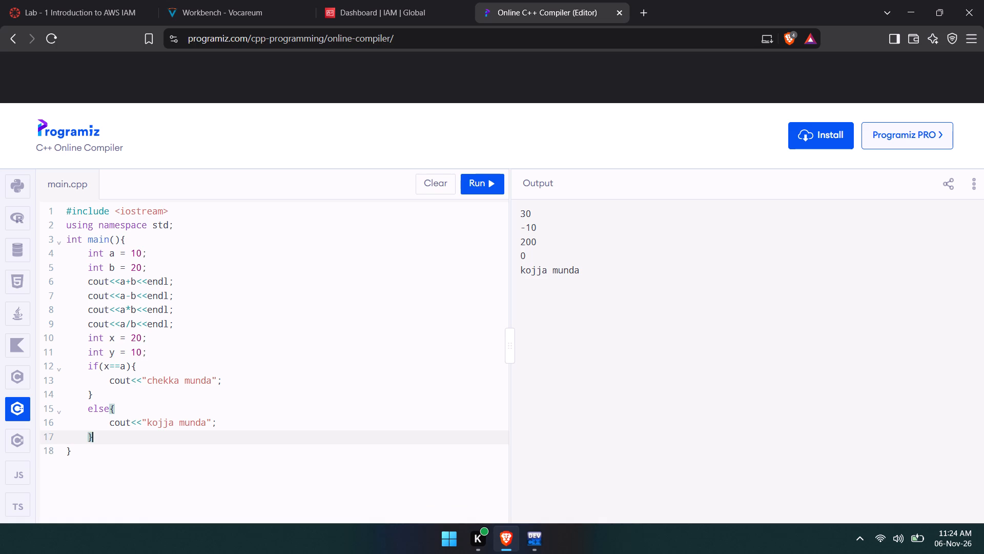
{"action": "left_click", "coordinate": [129, 365]}
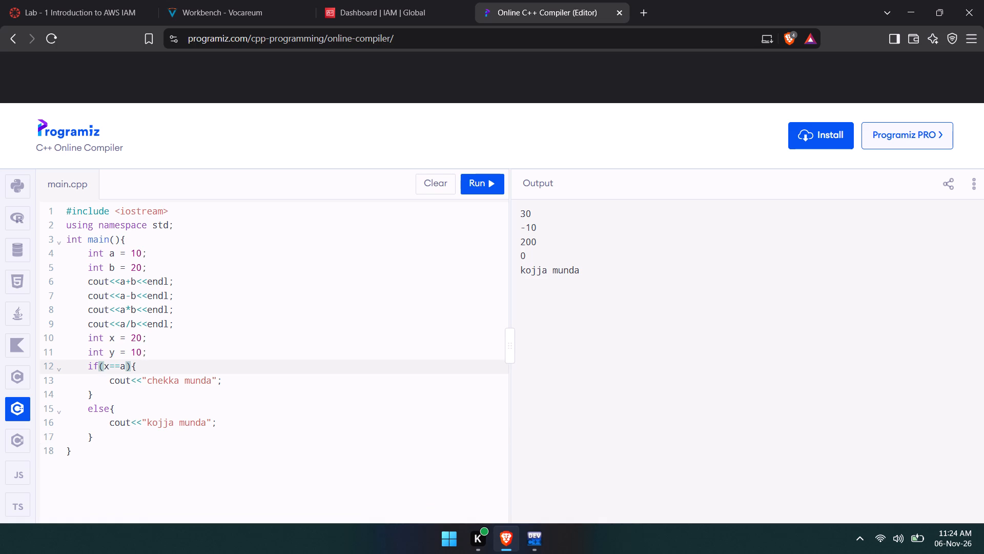
{"action": "left_click", "coordinate": [129, 370]}
{"action": "left_click", "coordinate": [224, 442]}
{"action": "key", "text": "Return"}
Switch to the AWS IAM dashboard and open the list of IAM users.
{"action": "scroll", "coordinate": [177, 227], "scroll_direction": "down", "scroll_amount": 1}
{"action": "left_click", "coordinate": [329, 0]}
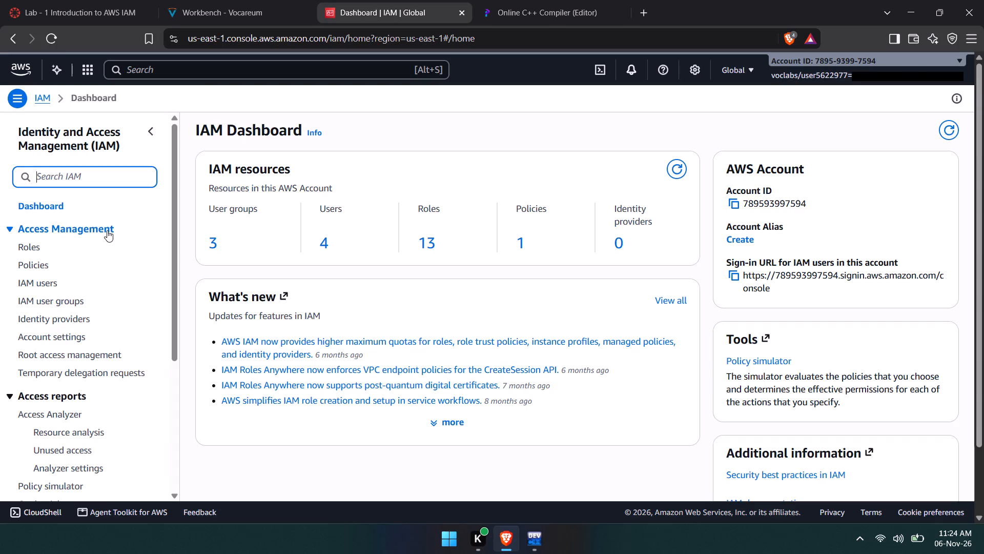
{"action": "scroll", "coordinate": [109, 348], "scroll_direction": "up", "scroll_amount": 1}
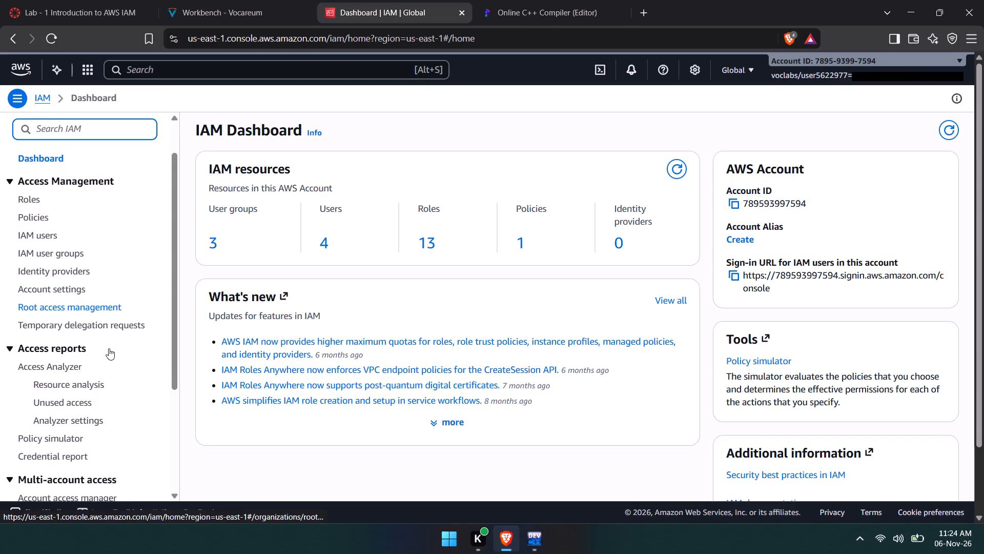
{"action": "scroll", "coordinate": [109, 348], "scroll_direction": "up", "scroll_amount": 2}
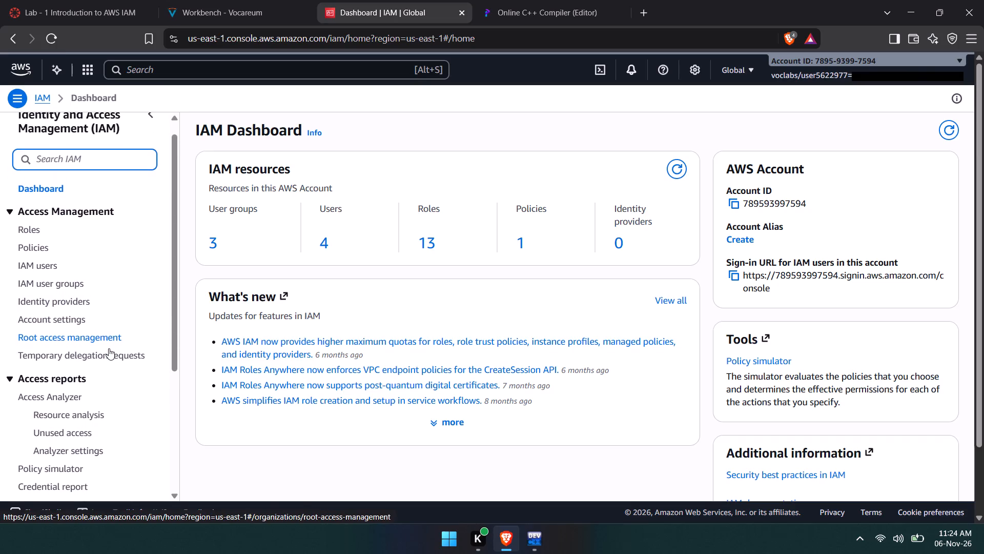
{"action": "scroll", "coordinate": [109, 348], "scroll_direction": "up", "scroll_amount": 1}
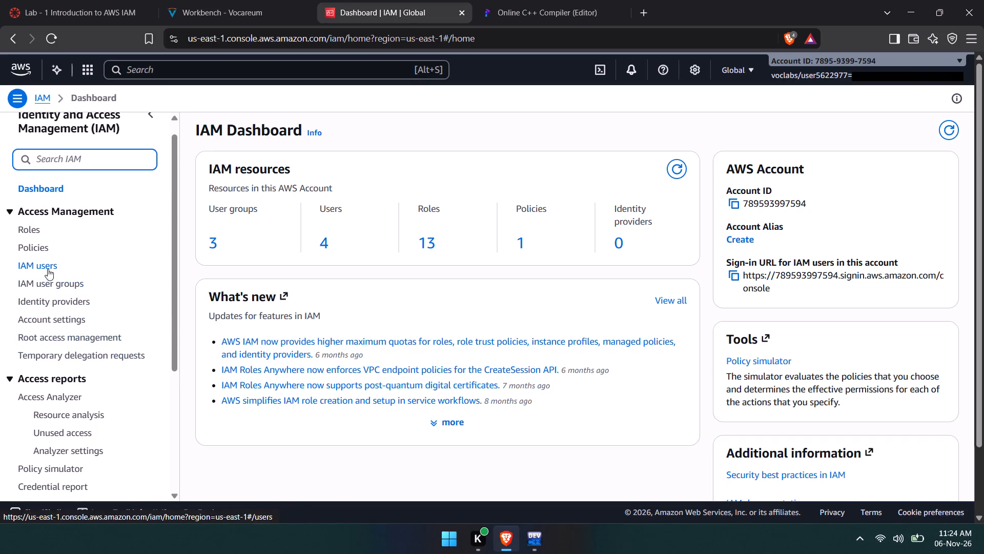
{"action": "left_click", "coordinate": [48, 269]}
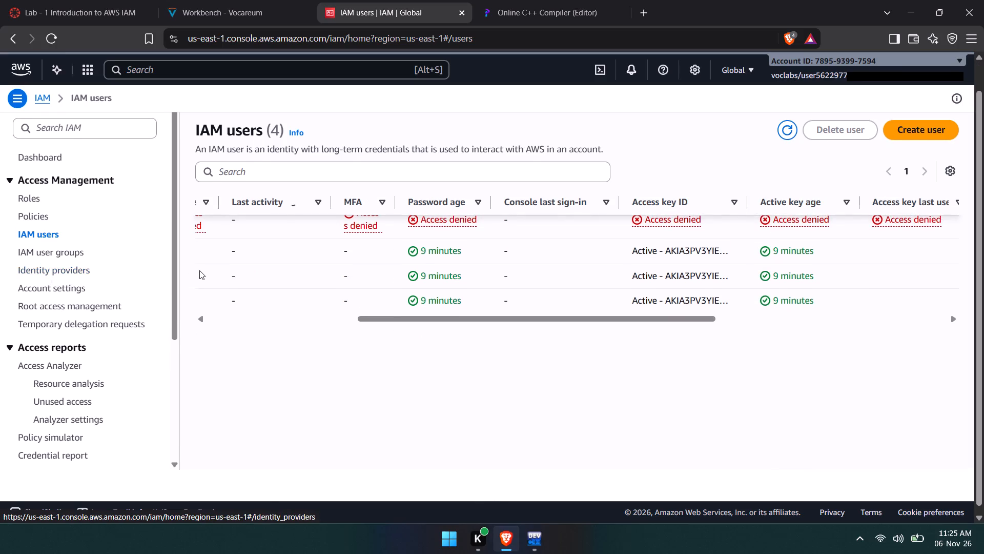
Examine the IAM users table across all its columns, including groups, access keys, ARN and console access.
{"action": "scroll", "coordinate": [199, 270], "scroll_direction": "up", "scroll_amount": 2}
{"action": "scroll", "coordinate": [385, 303], "scroll_direction": "right", "scroll_amount": 8}
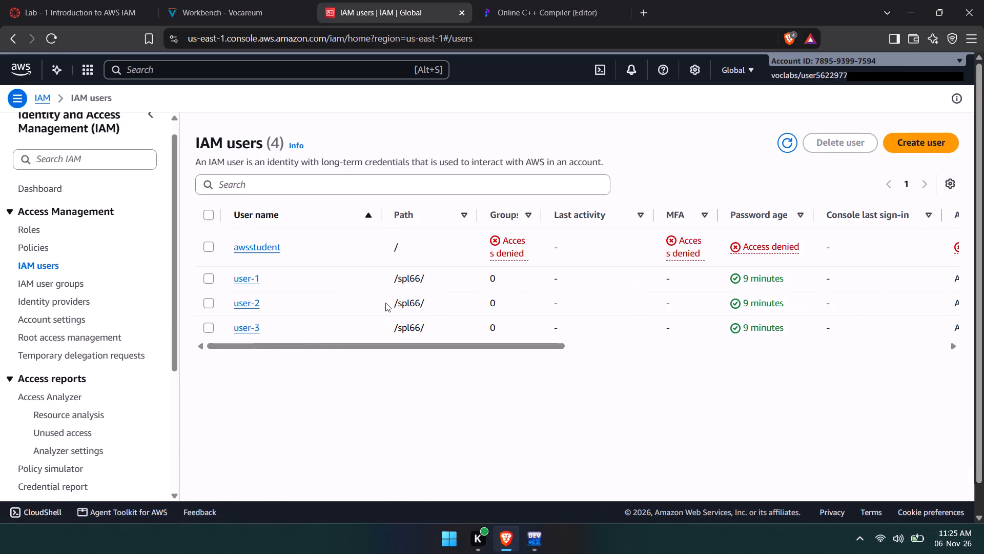
{"action": "scroll", "coordinate": [385, 303], "scroll_direction": "right", "scroll_amount": 1}
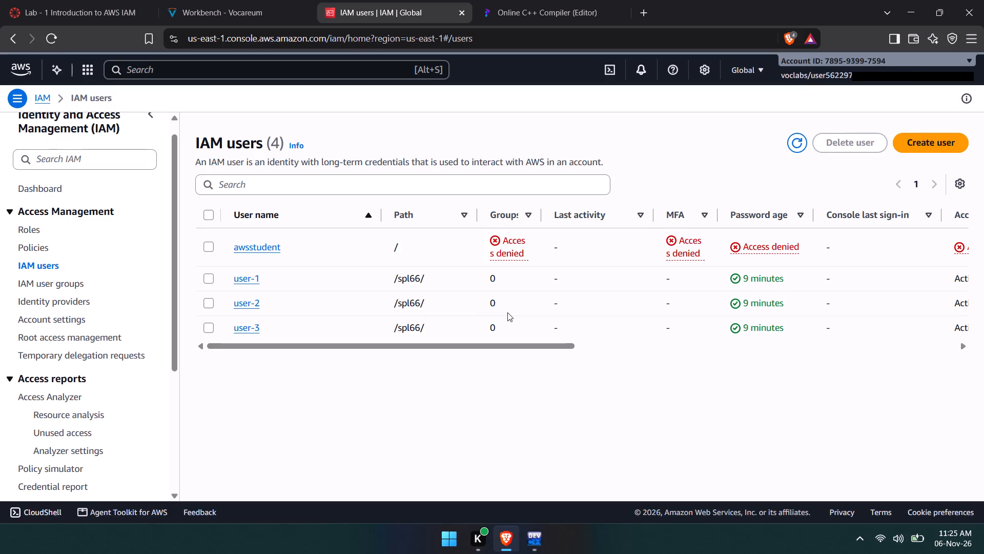
{"action": "scroll", "coordinate": [507, 312], "scroll_direction": "down", "scroll_amount": 2}
{"action": "scroll", "coordinate": [651, 342], "scroll_direction": "left", "scroll_amount": 4}
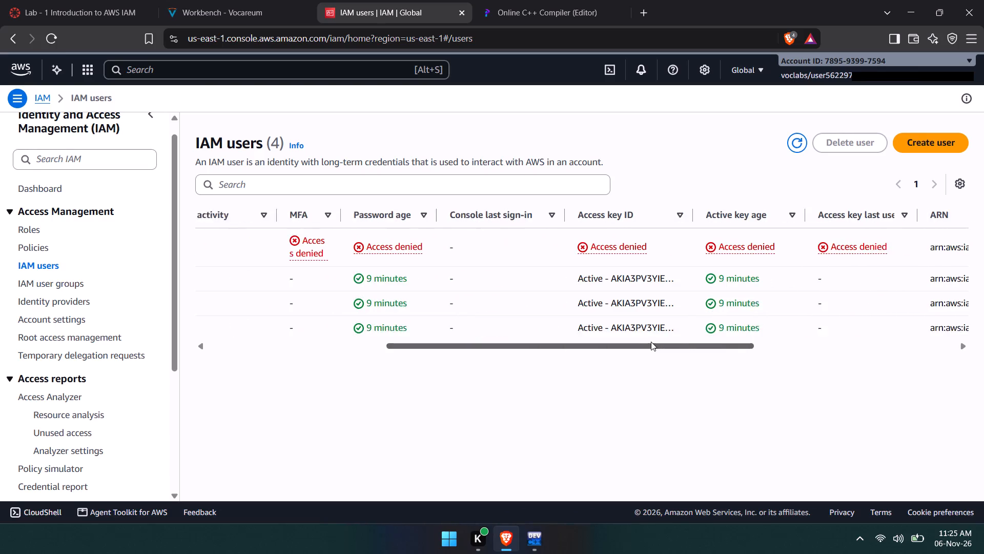
{"action": "scroll", "coordinate": [651, 342], "scroll_direction": "left", "scroll_amount": 2}
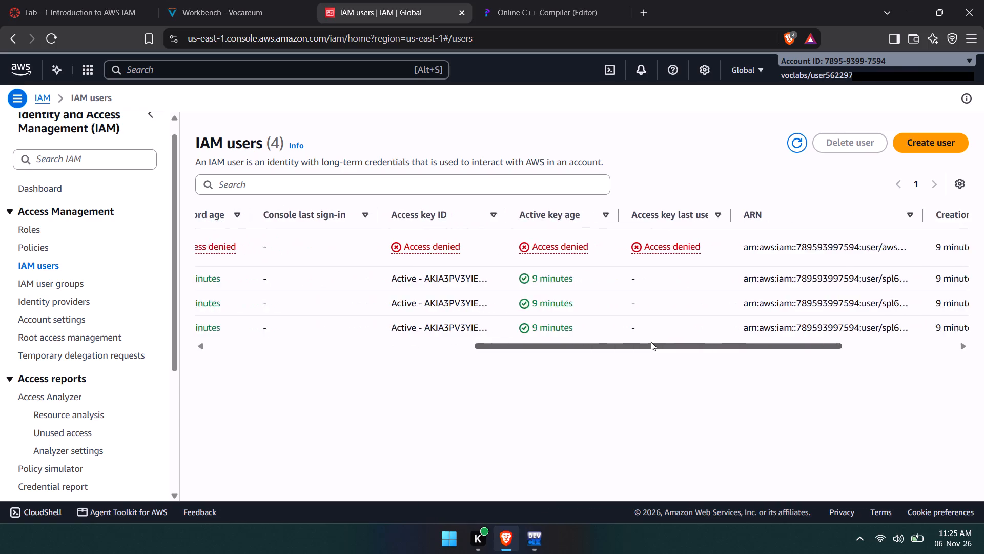
{"action": "scroll", "coordinate": [651, 342], "scroll_direction": "left", "scroll_amount": 4}
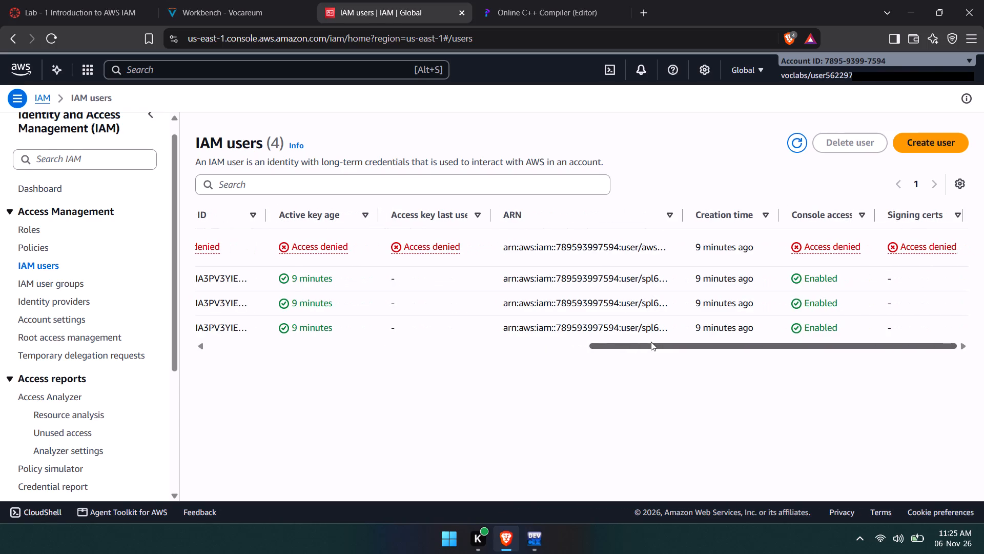
{"action": "scroll", "coordinate": [627, 298], "scroll_direction": "right", "scroll_amount": 2}
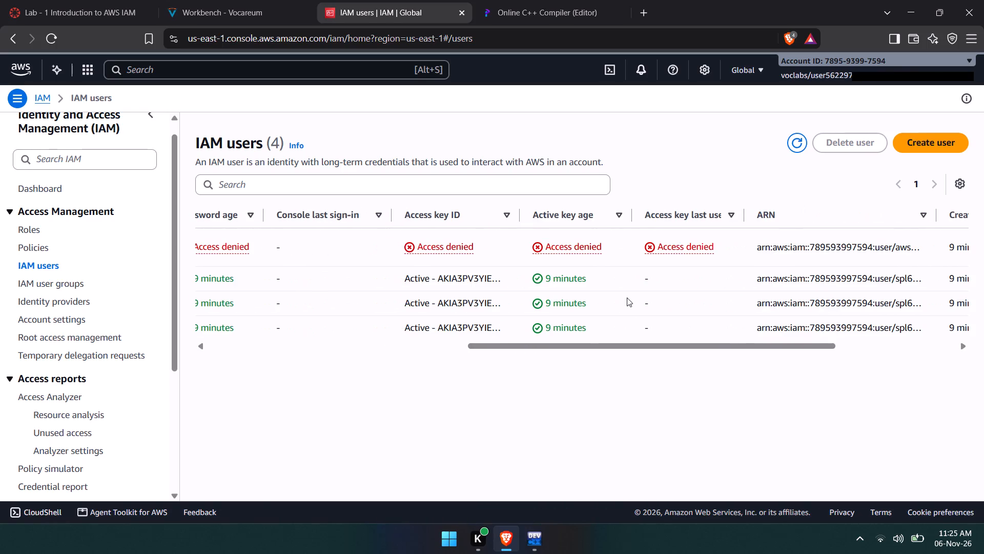
{"action": "scroll", "coordinate": [627, 298], "scroll_direction": "right", "scroll_amount": 1}
{"action": "scroll", "coordinate": [627, 298], "scroll_direction": "down", "scroll_amount": 2}
{"action": "scroll", "coordinate": [137, 340], "scroll_direction": "down", "scroll_amount": 4}
{"action": "scroll", "coordinate": [137, 340], "scroll_direction": "up", "scroll_amount": 7}
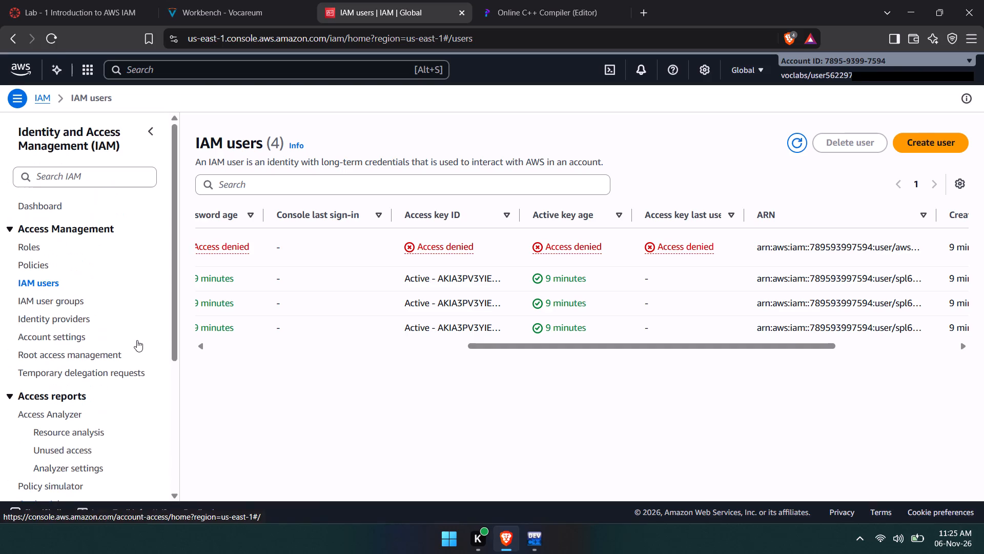
Open the list of IAM user groups in the IAM console.
{"action": "left_click", "coordinate": [60, 307]}
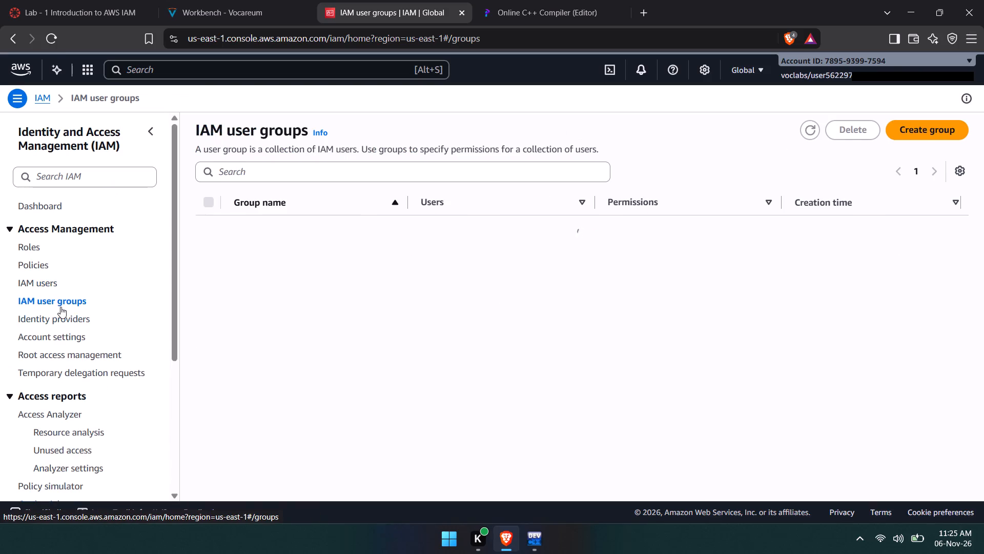
{"action": "scroll", "coordinate": [274, 302], "scroll_direction": "down", "scroll_amount": 2}
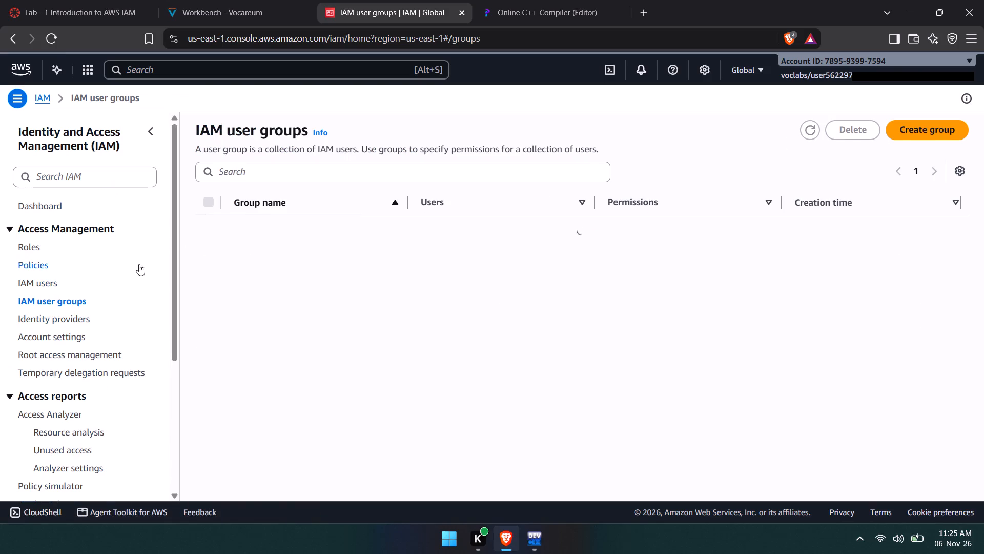
{"action": "left_click", "coordinate": [81, 316]}
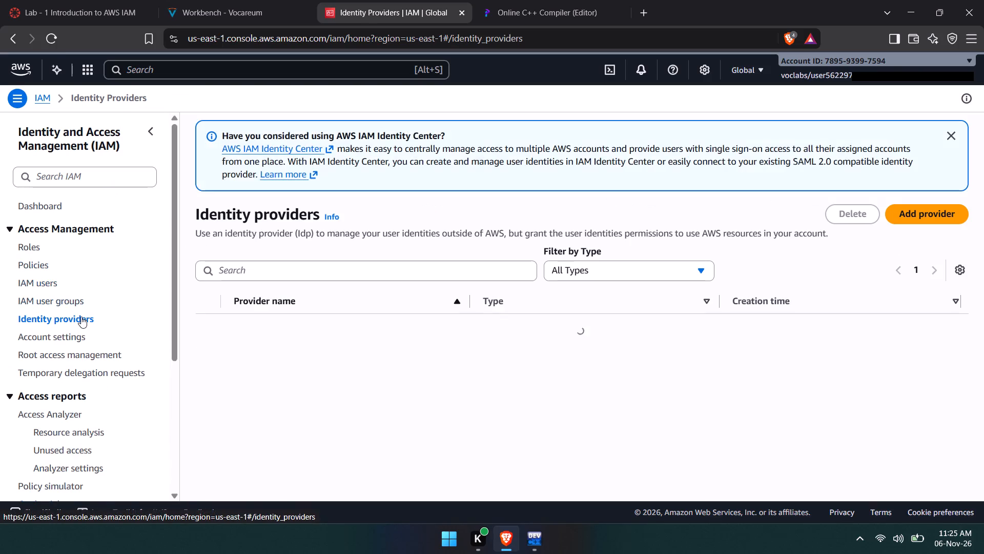
{"action": "left_click", "coordinate": [73, 301]}
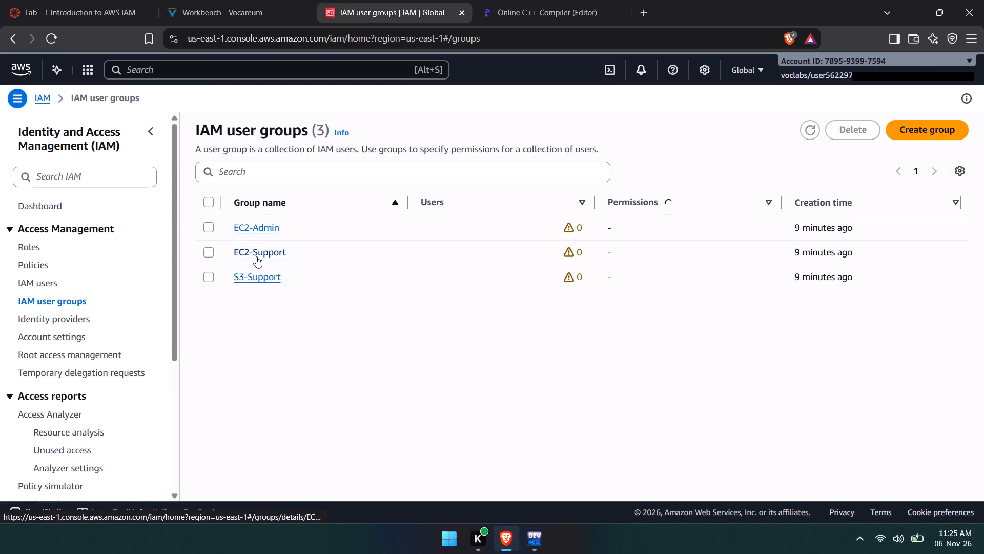
Open the S3-Support group's details and return to the list of user groups.
{"action": "left_click", "coordinate": [255, 277]}
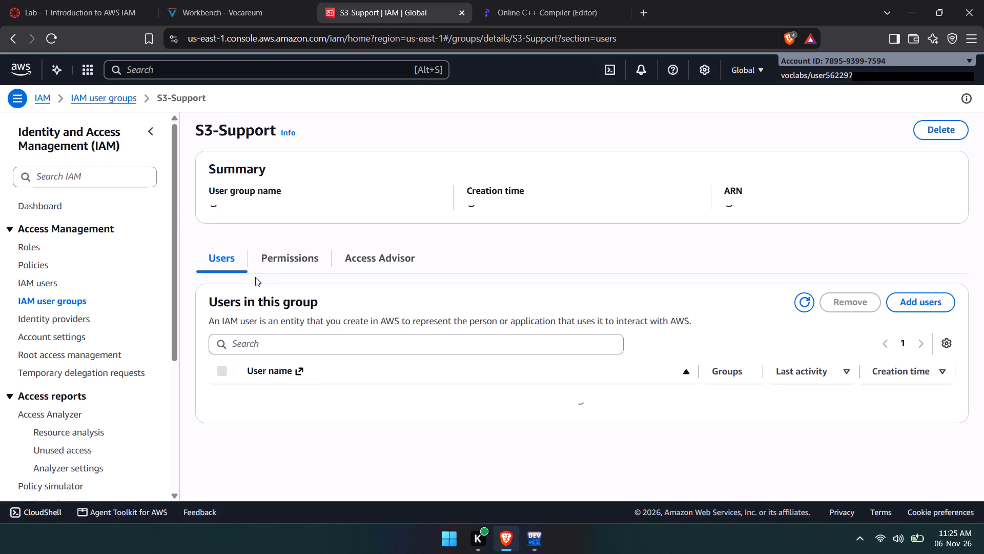
{"action": "scroll", "coordinate": [255, 277], "scroll_direction": "right", "scroll_amount": 5}
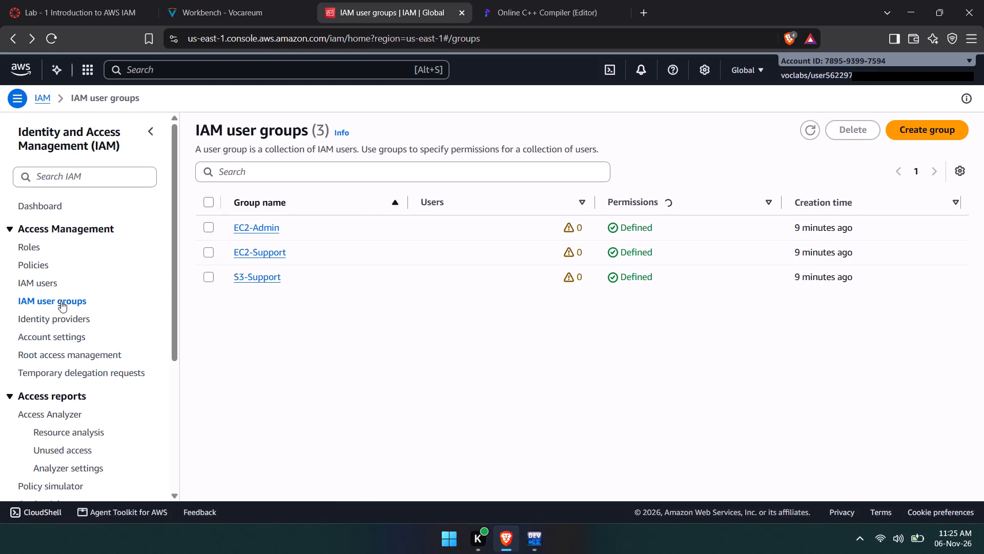
Open the list of IAM users and view its activity, access key, ARN and console access columns.
{"action": "left_click", "coordinate": [50, 286]}
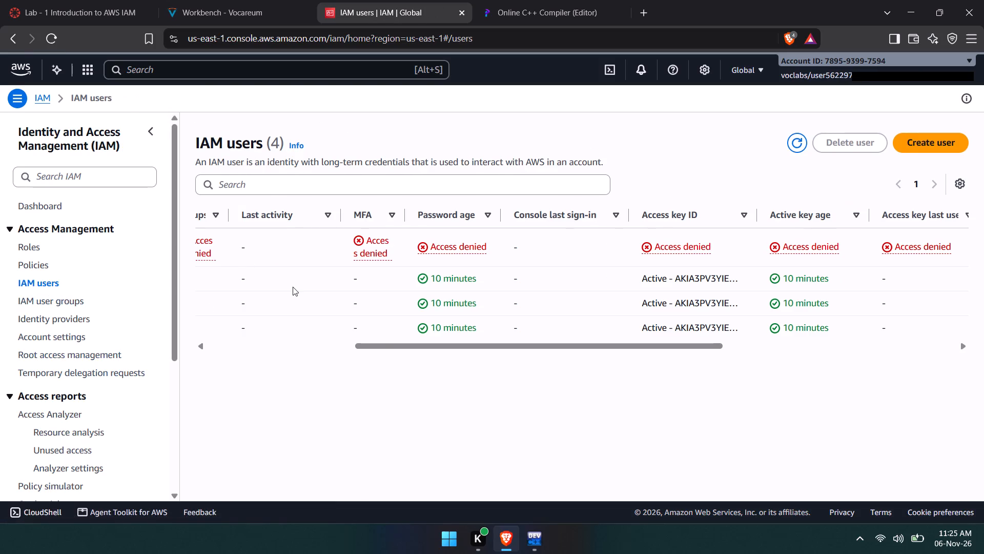
{"action": "scroll", "coordinate": [293, 287], "scroll_direction": "left", "scroll_amount": 7}
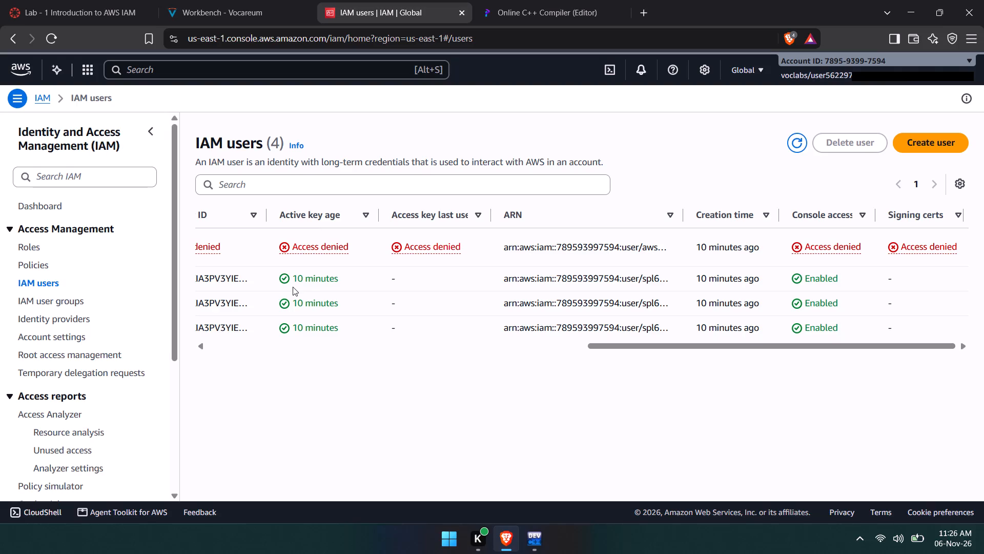
Open the S3-Support user group and bring up the account users available to add to it.
{"action": "left_click", "coordinate": [78, 301]}
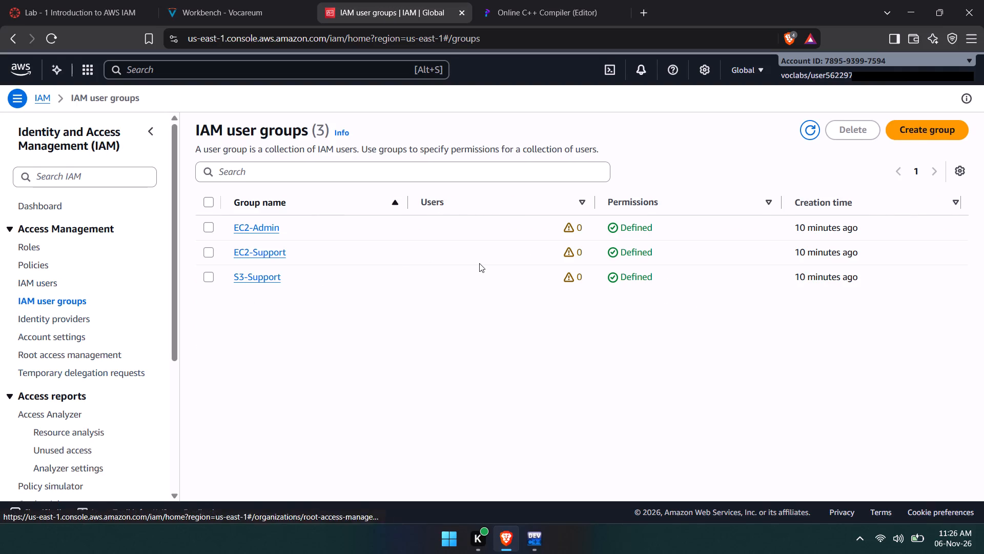
{"action": "scroll", "coordinate": [479, 263], "scroll_direction": "left", "scroll_amount": 4}
{"action": "scroll", "coordinate": [479, 263], "scroll_direction": "right", "scroll_amount": 1}
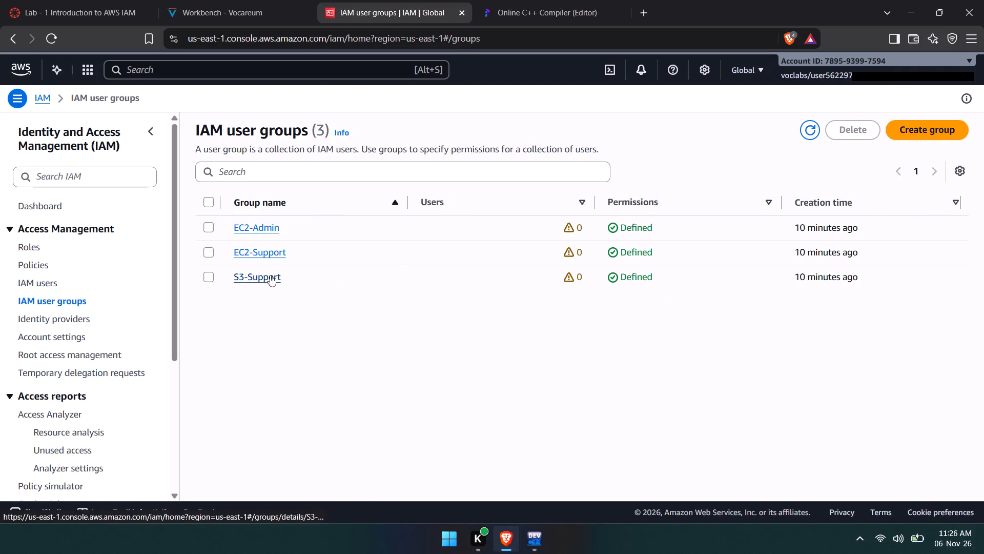
{"action": "left_click", "coordinate": [270, 275]}
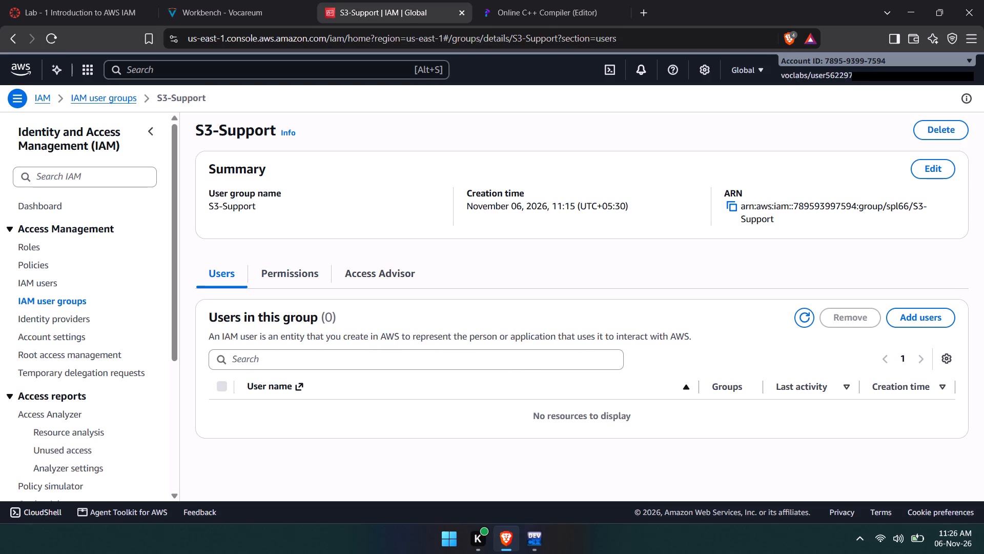
{"action": "left_click", "coordinate": [929, 324]}
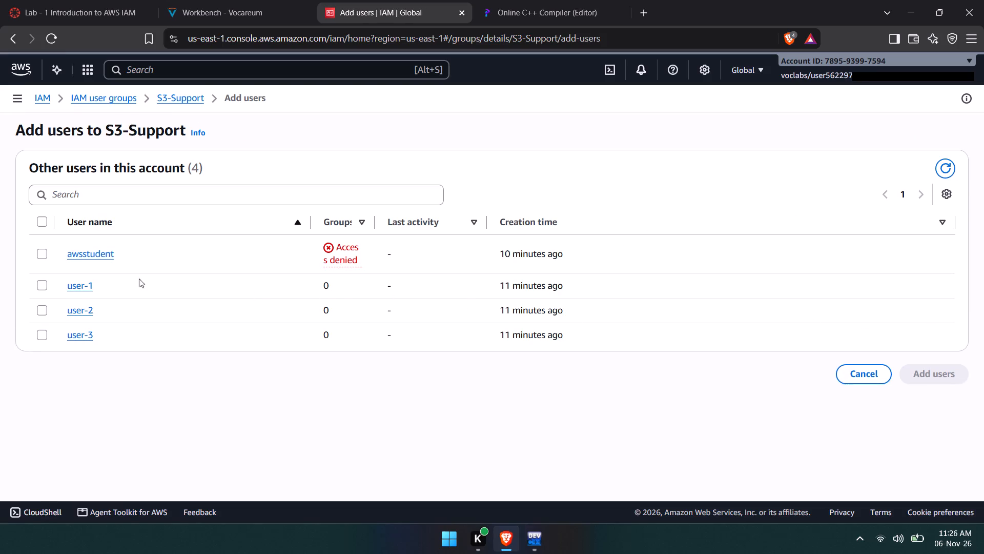
{"action": "left_click", "coordinate": [871, 368]}
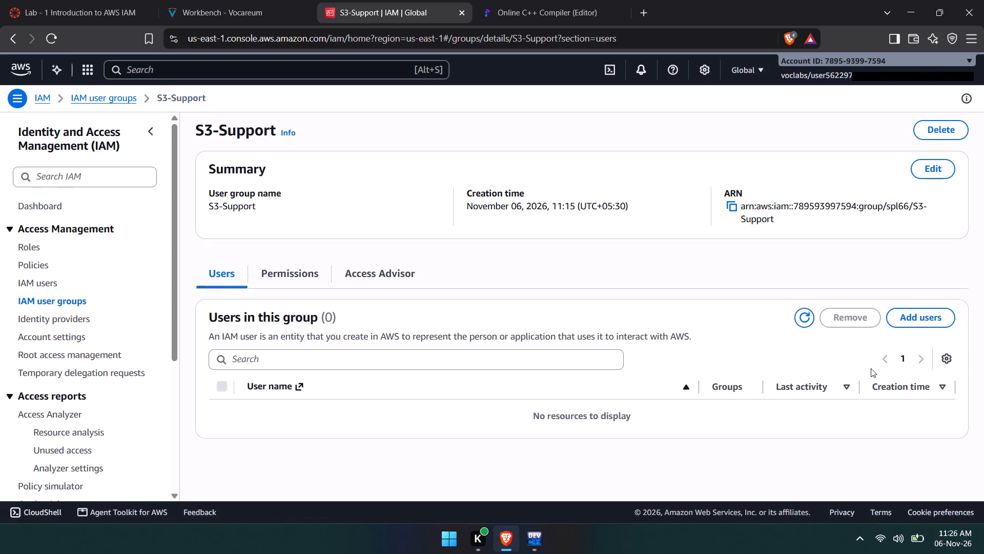
{"action": "left_click", "coordinate": [910, 319]}
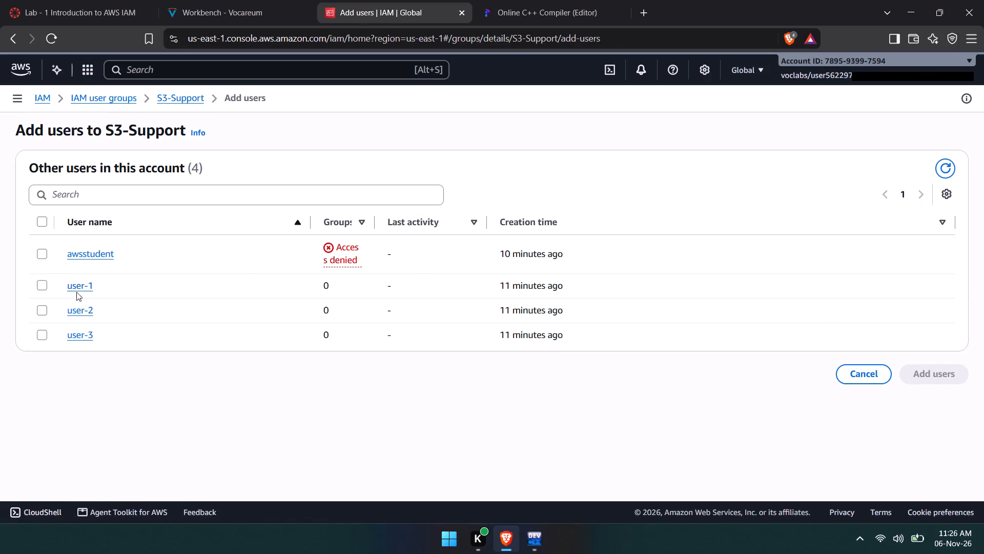
Open user-1's details and examine the summary, permissions policies and permissions boundary sections.
{"action": "left_click", "coordinate": [77, 289]}
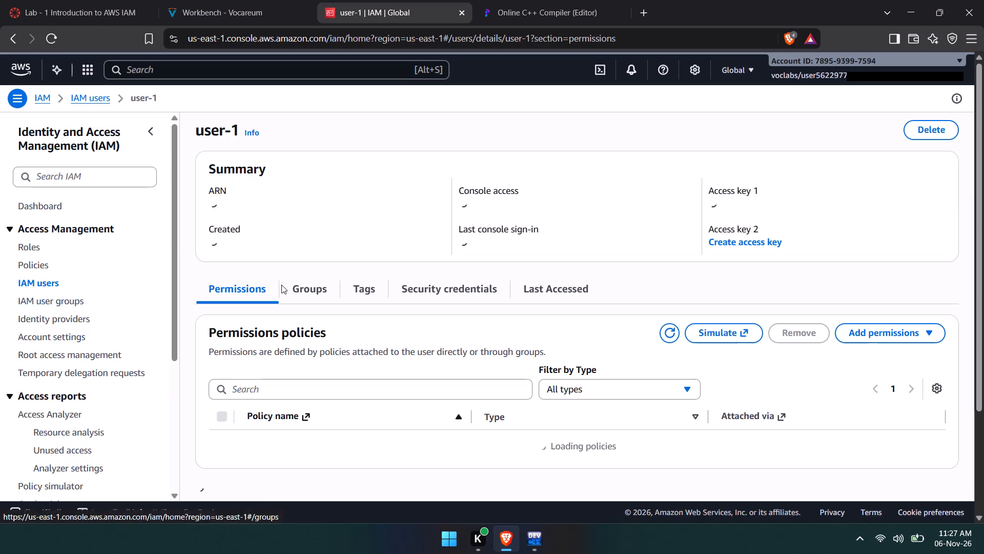
{"action": "scroll", "coordinate": [281, 285], "scroll_direction": "down", "scroll_amount": 3}
{"action": "scroll", "coordinate": [281, 285], "scroll_direction": "up", "scroll_amount": 4}
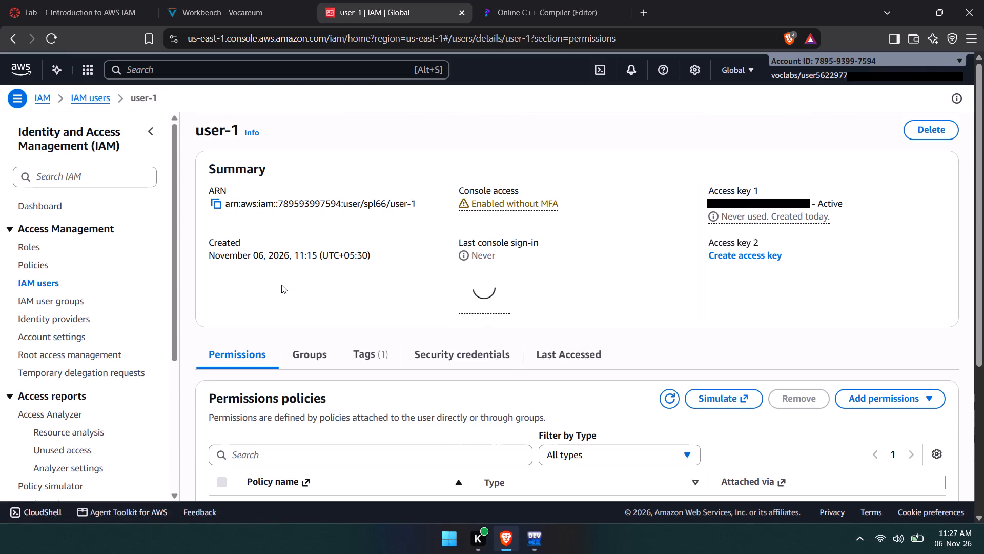
{"action": "scroll", "coordinate": [281, 285], "scroll_direction": "up", "scroll_amount": 1}
{"action": "scroll", "coordinate": [281, 285], "scroll_direction": "down", "scroll_amount": 1}
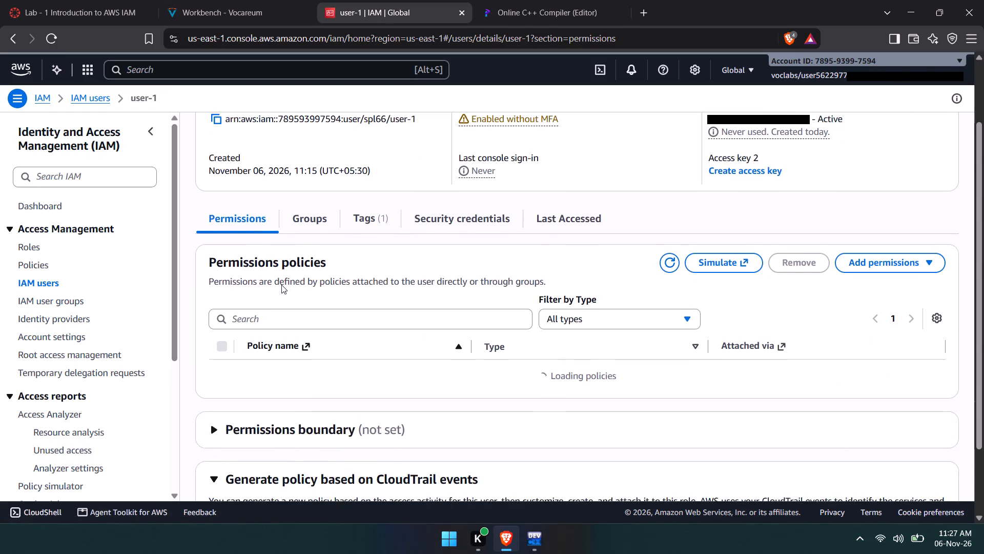
{"action": "scroll", "coordinate": [281, 285], "scroll_direction": "down", "scroll_amount": 2}
{"action": "scroll", "coordinate": [281, 285], "scroll_direction": "up", "scroll_amount": 6}
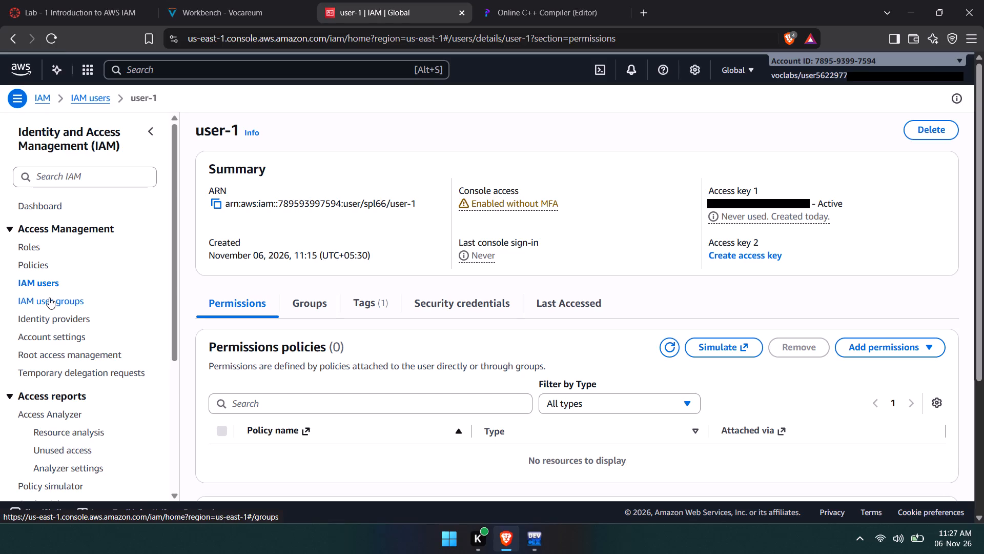
Open the EC2-Support user group and bring up the account users available to add to it.
{"action": "left_click", "coordinate": [49, 298]}
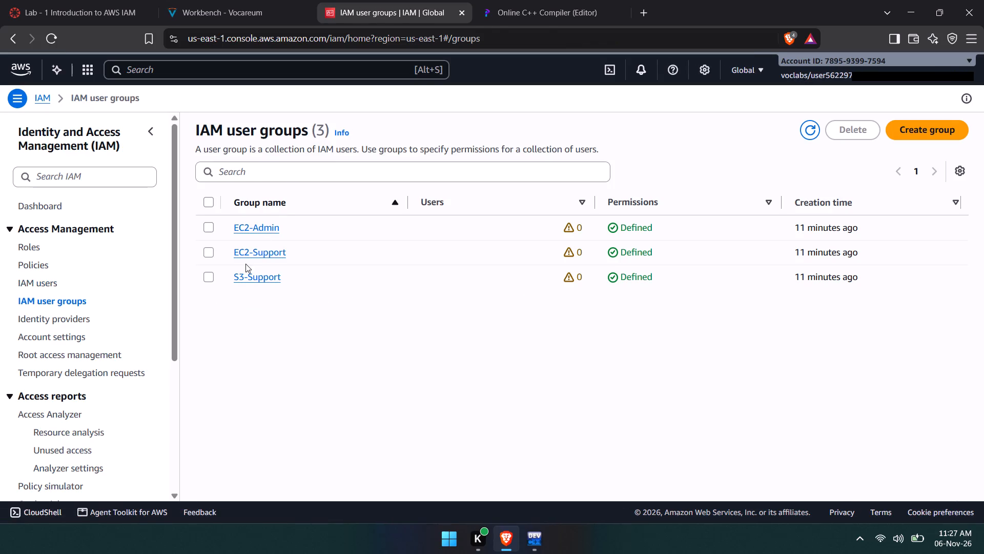
{"action": "scroll", "coordinate": [393, 236], "scroll_direction": "left", "scroll_amount": 5}
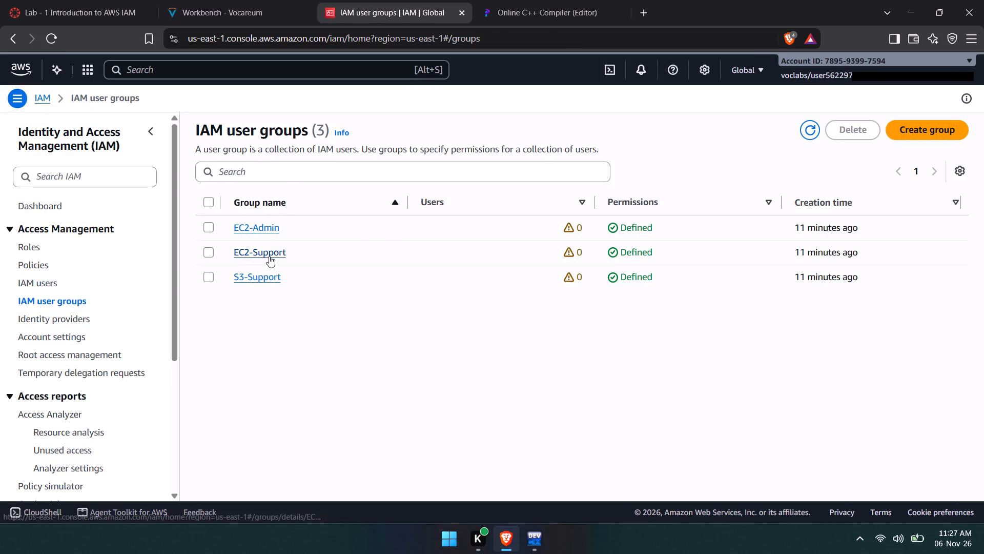
{"action": "left_click", "coordinate": [269, 256]}
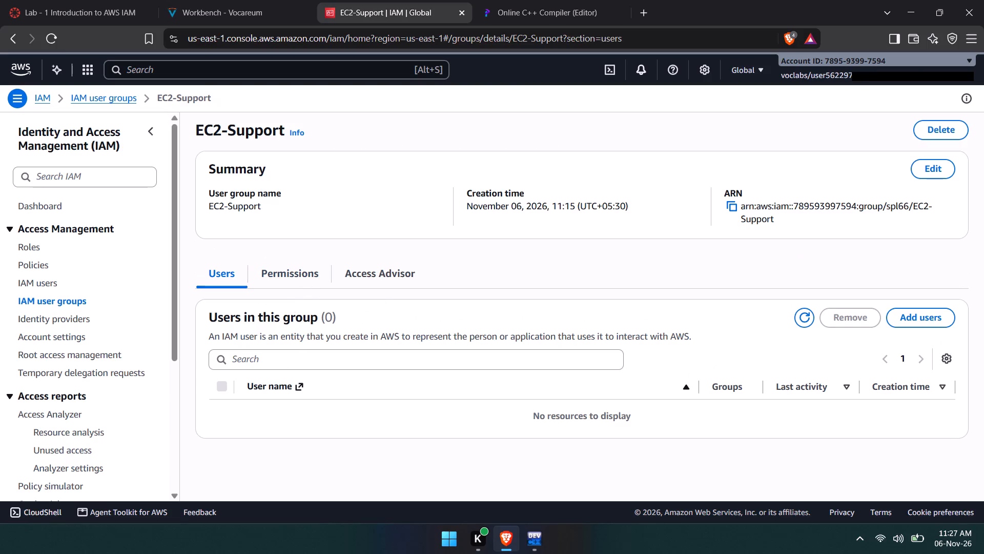
{"action": "left_click", "coordinate": [919, 321]}
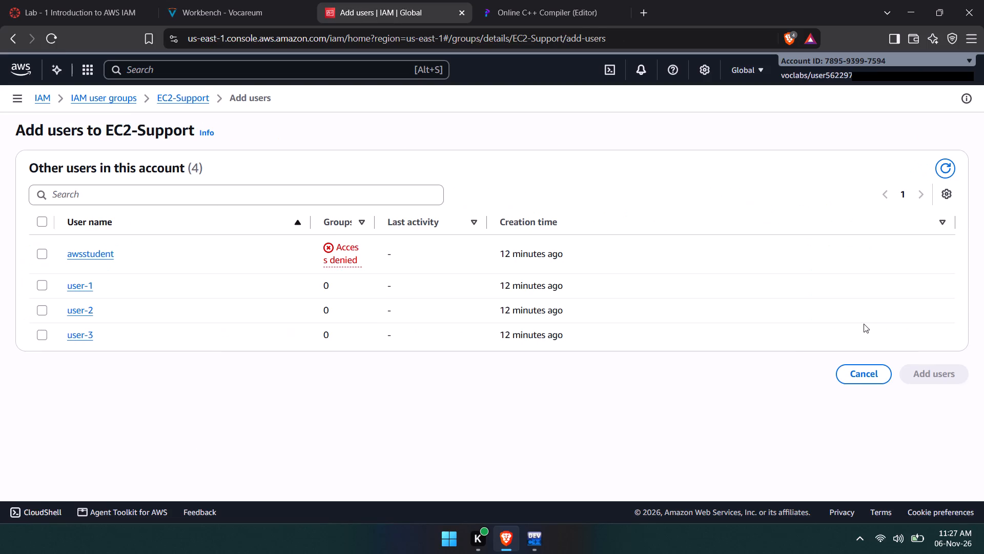
{"action": "scroll", "coordinate": [686, 372], "scroll_direction": "right", "scroll_amount": 7}
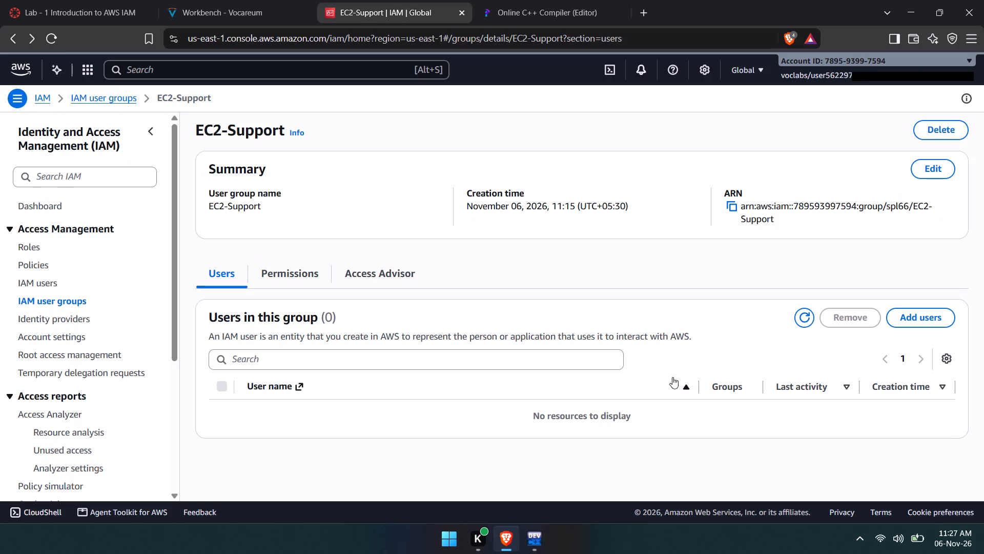
{"action": "left_click", "coordinate": [901, 324]}
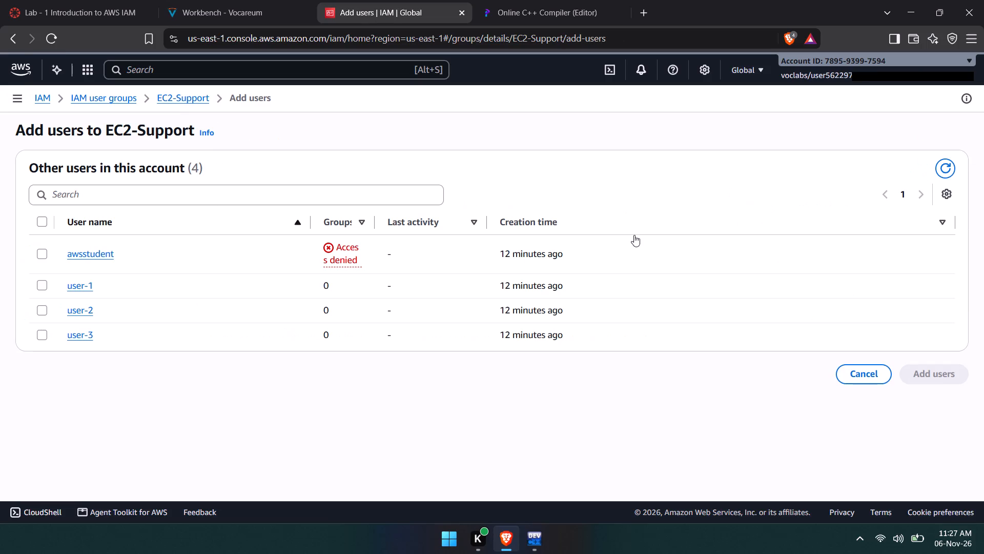
Open user-2's details and check the permissions policies.
{"action": "left_click", "coordinate": [87, 306]}
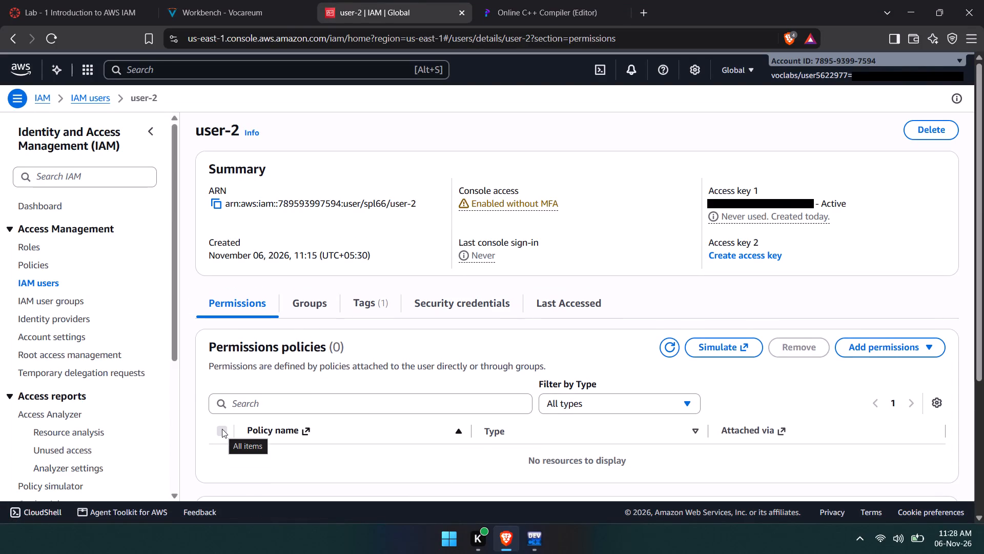
{"action": "left_click", "coordinate": [222, 429]}
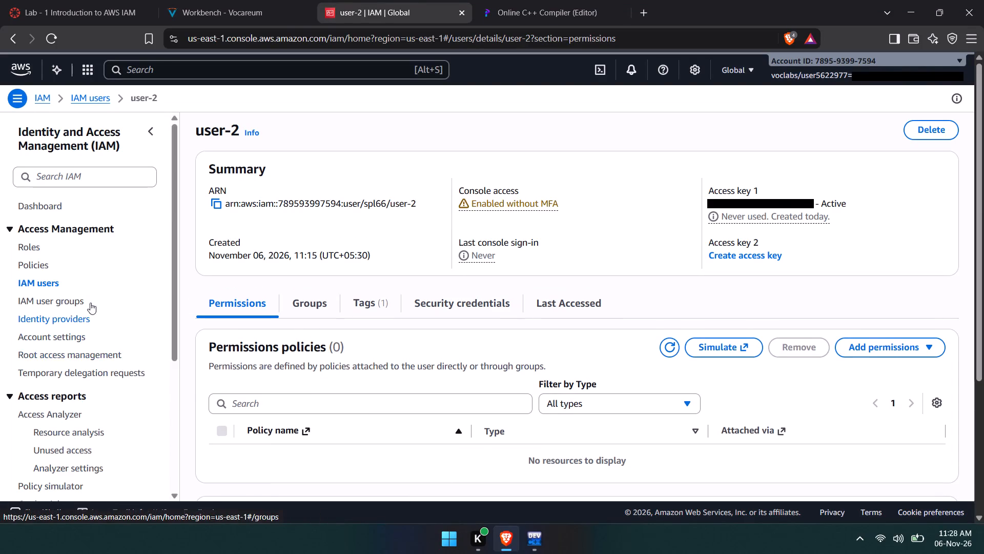
Return to the IAM user groups and open the S3-Support group's details.
{"action": "left_click", "coordinate": [52, 283]}
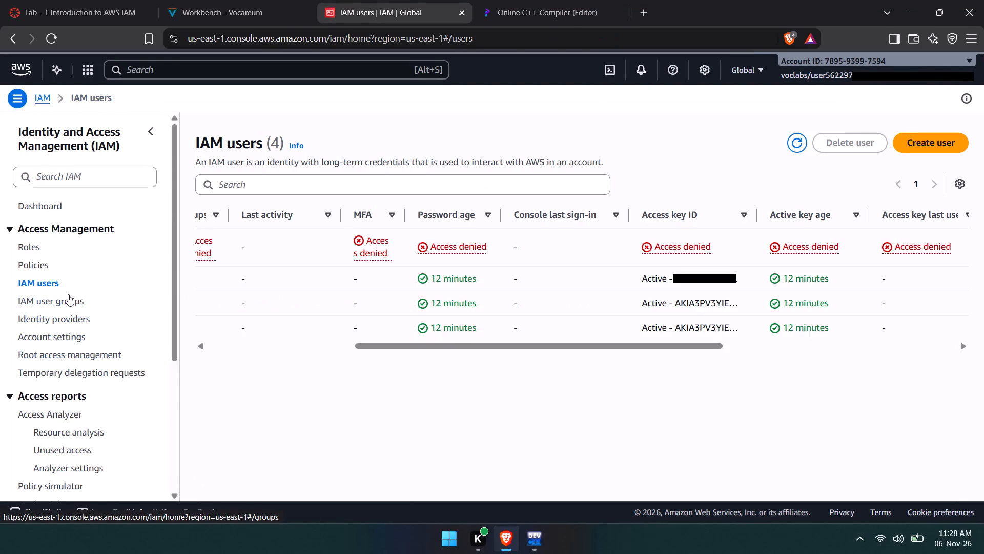
{"action": "left_click", "coordinate": [64, 298]}
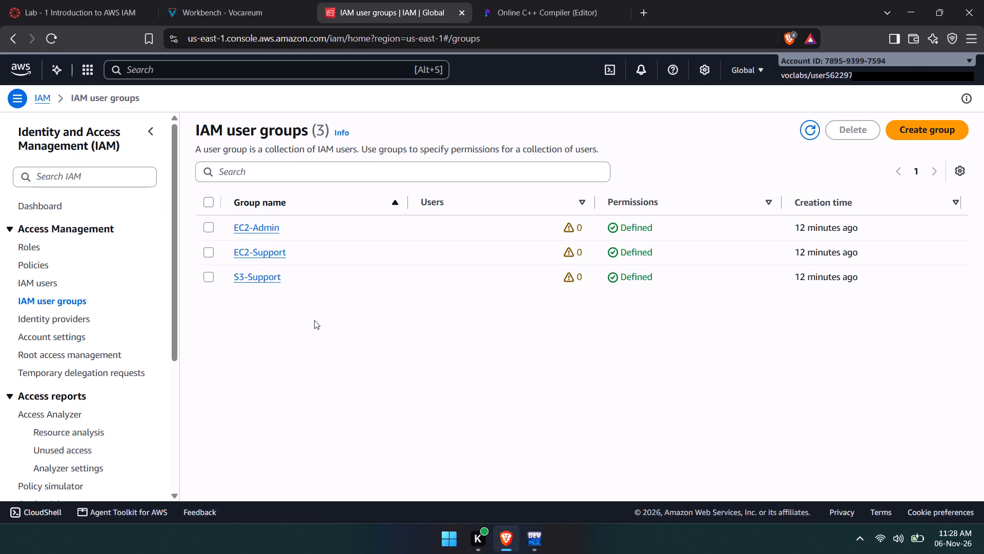
{"action": "left_click", "coordinate": [77, 303]}
{"action": "left_click", "coordinate": [258, 279]}
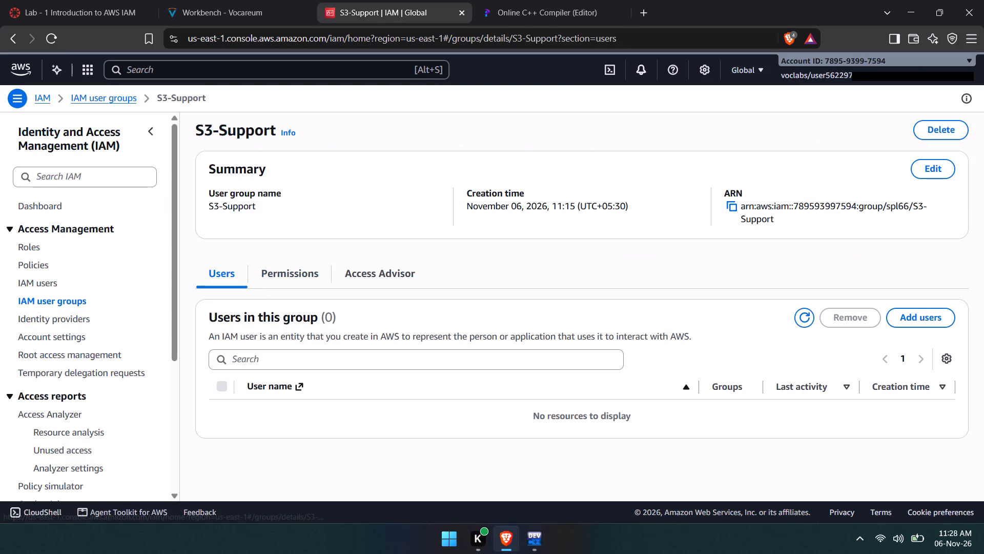
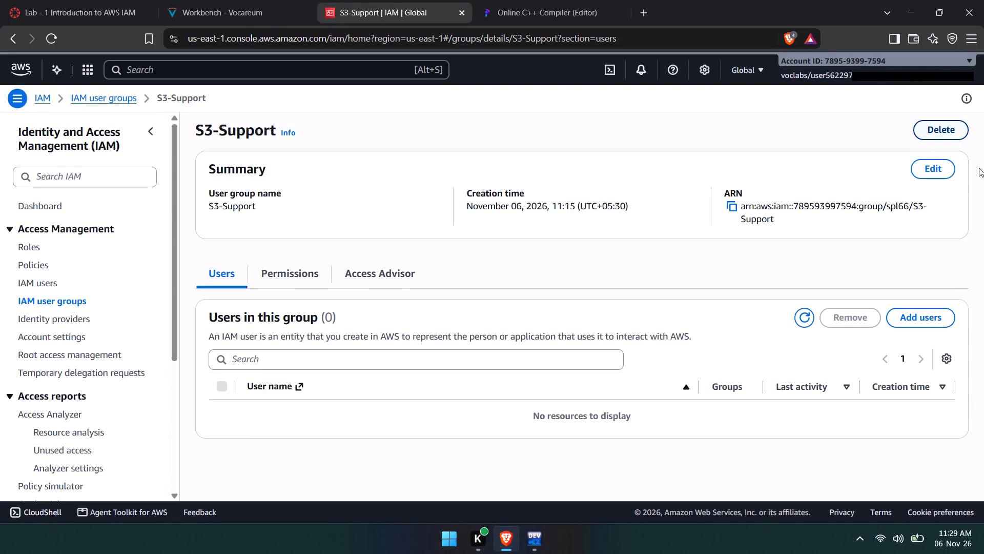
Copy the ARN of the S3-Support user group from its summary.
{"action": "left_click", "coordinate": [731, 209]}
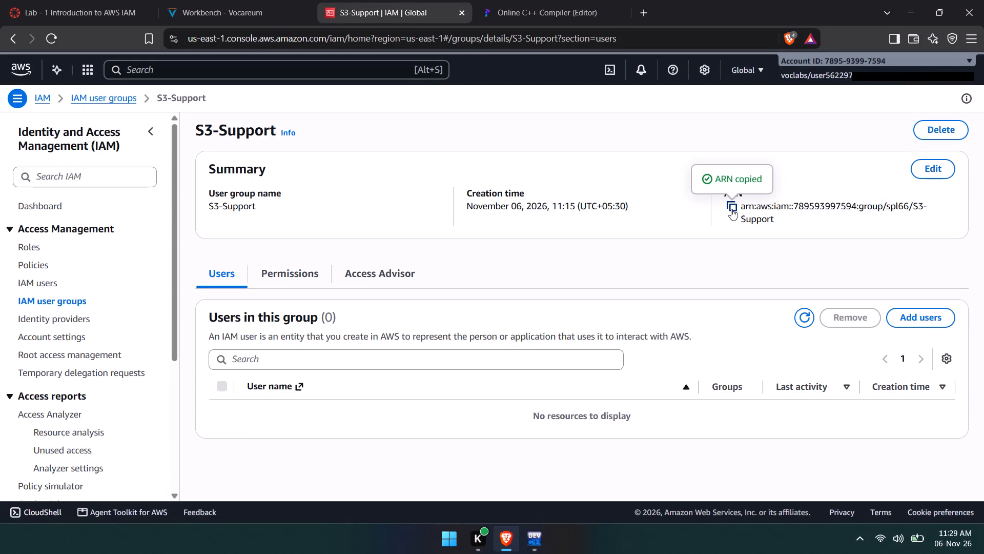
{"action": "left_click", "coordinate": [722, 263]}
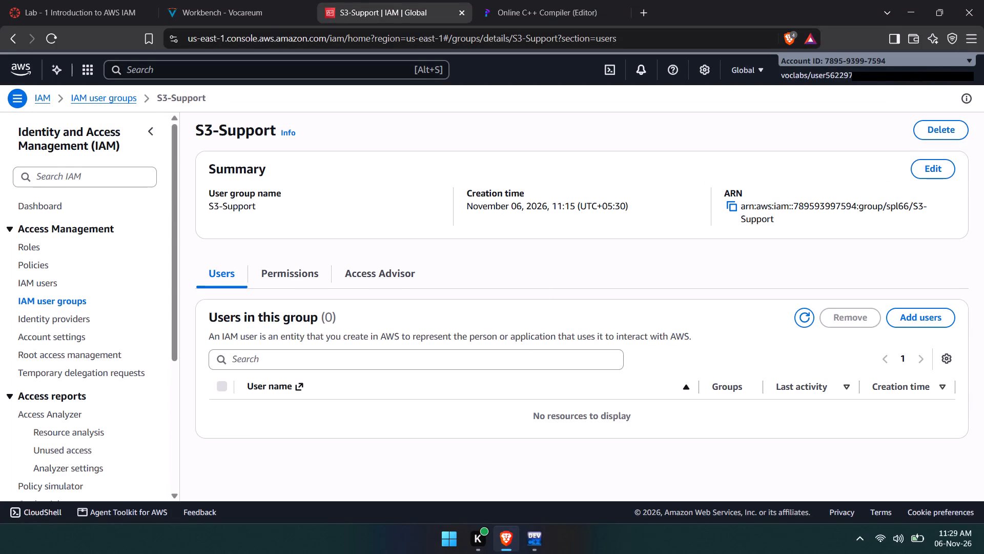
{"action": "scroll", "coordinate": [625, 375], "scroll_direction": "down", "scroll_amount": 2}
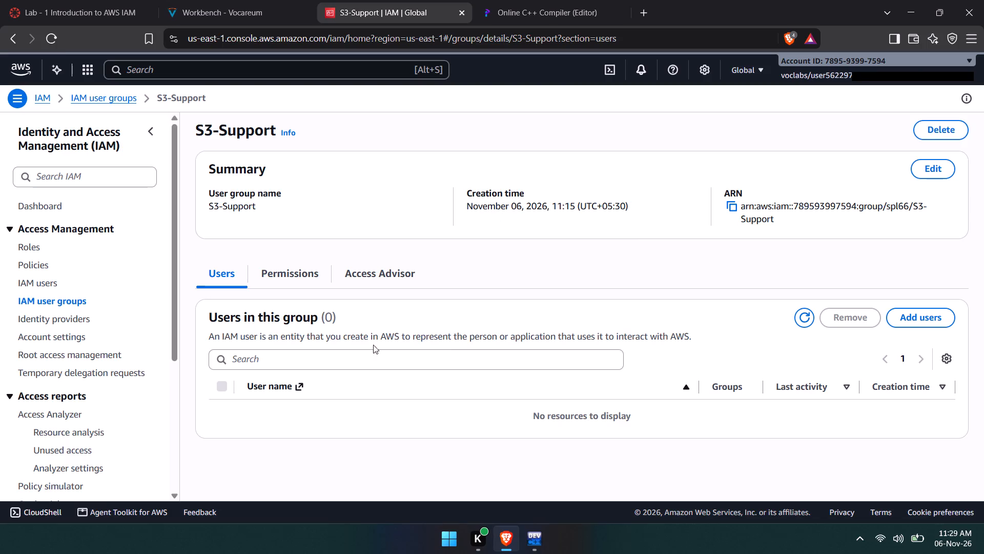
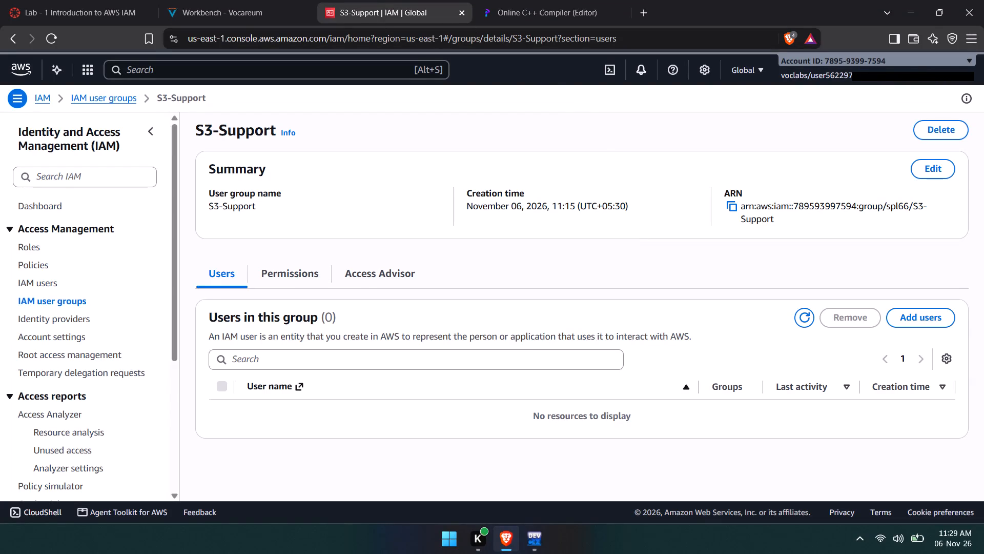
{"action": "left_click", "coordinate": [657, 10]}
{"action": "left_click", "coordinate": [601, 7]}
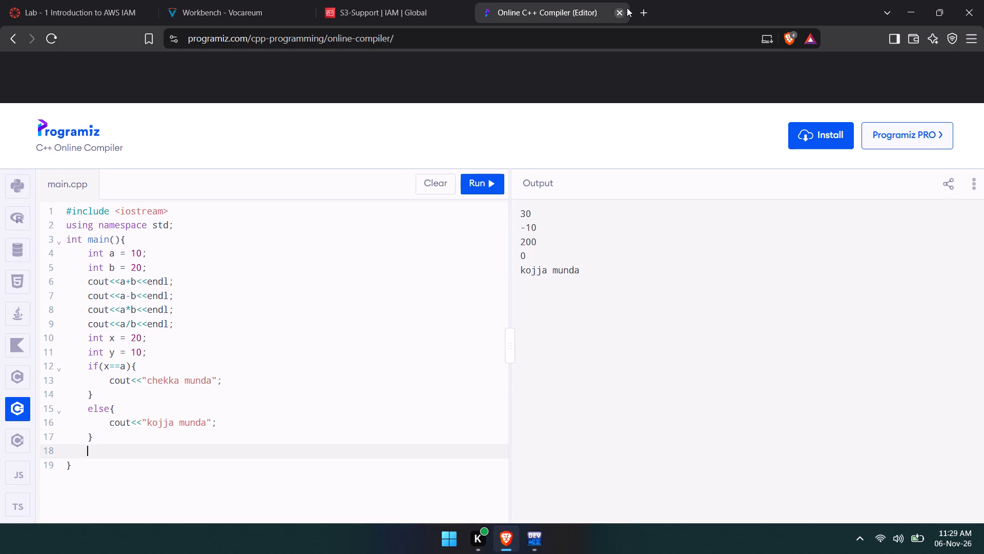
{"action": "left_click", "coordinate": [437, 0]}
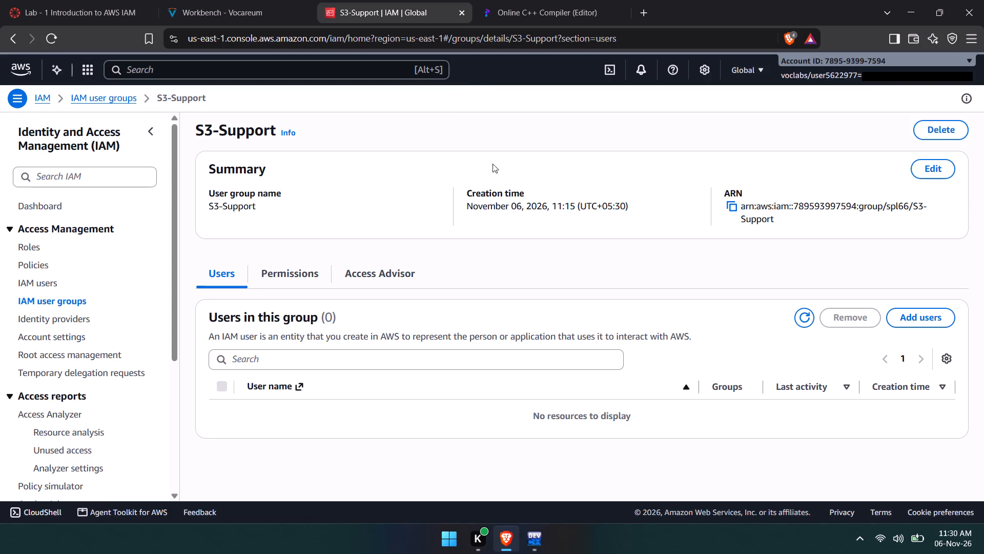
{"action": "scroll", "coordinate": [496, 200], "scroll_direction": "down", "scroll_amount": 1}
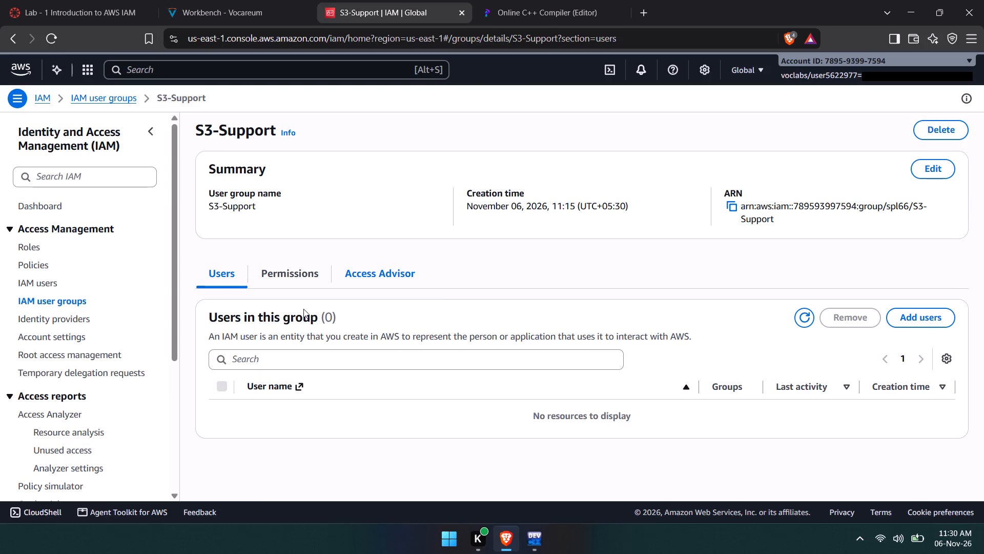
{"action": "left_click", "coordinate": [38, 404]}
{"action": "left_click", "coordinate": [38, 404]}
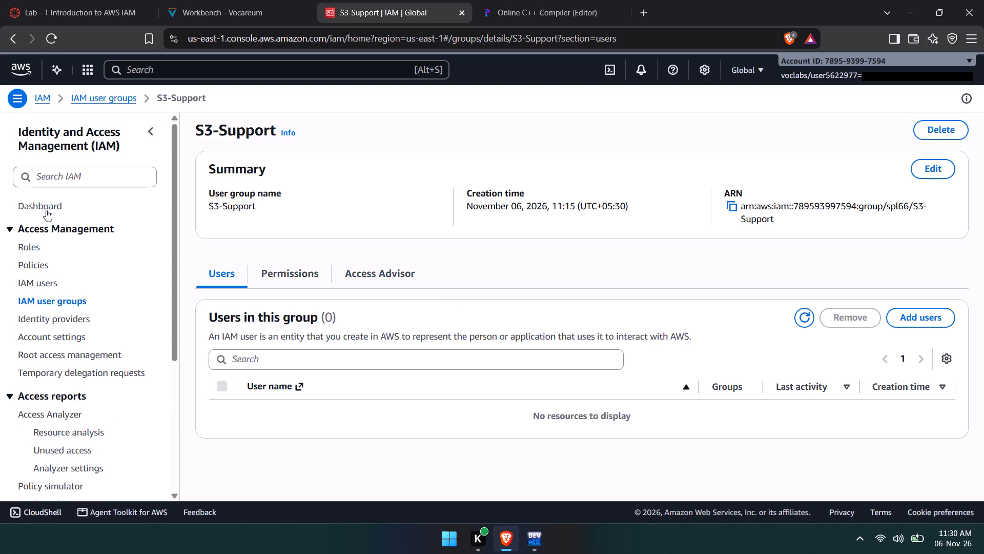
Open the IAM users list and examine the users and their detail columns.
{"action": "left_click", "coordinate": [38, 272]}
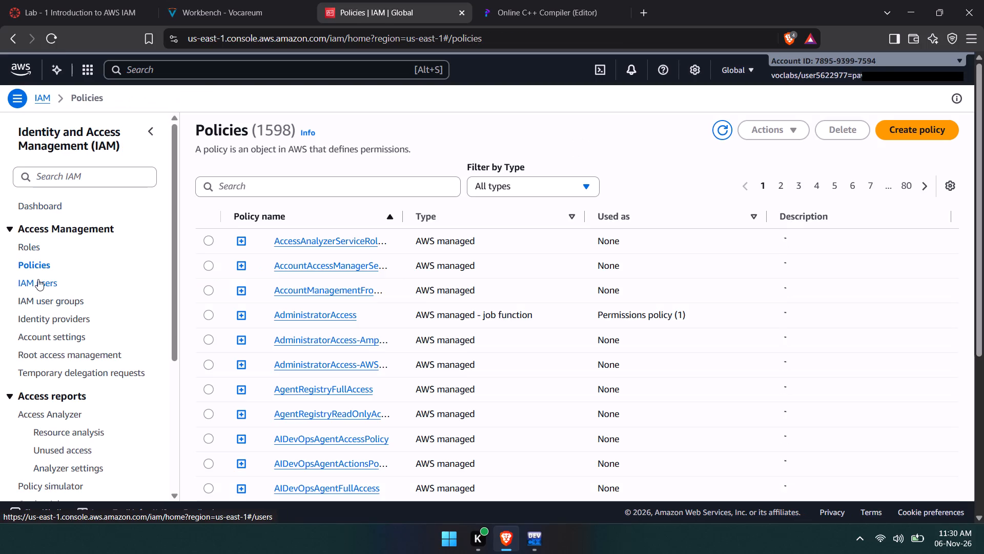
{"action": "left_click", "coordinate": [38, 279]}
{"action": "scroll", "coordinate": [352, 259], "scroll_direction": "left", "scroll_amount": 1}
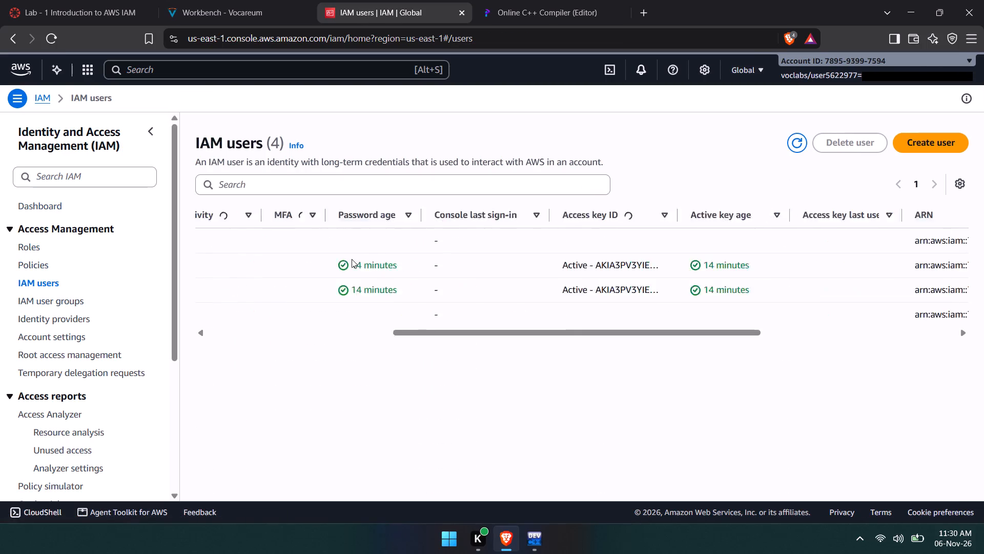
{"action": "scroll", "coordinate": [352, 259], "scroll_direction": "left", "scroll_amount": 4}
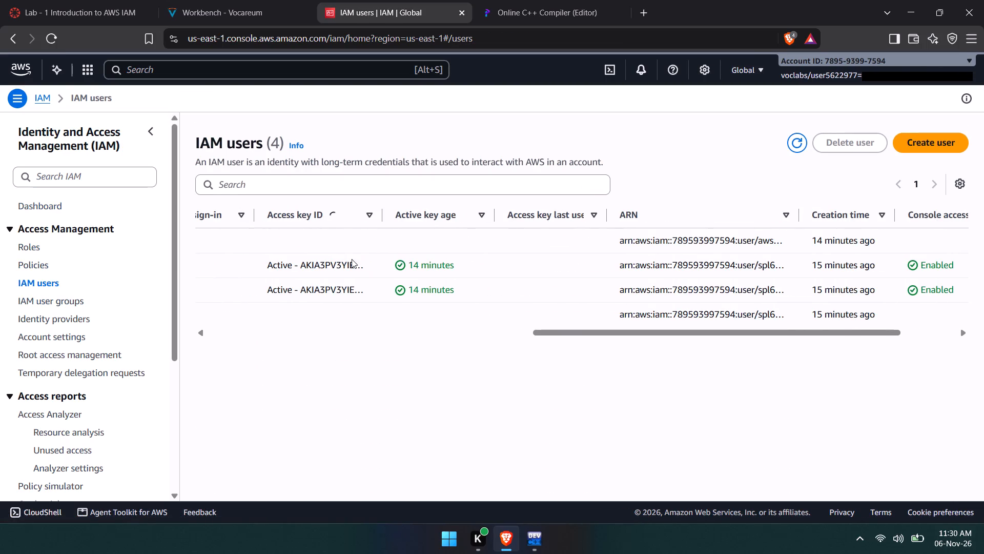
{"action": "scroll", "coordinate": [352, 259], "scroll_direction": "right", "scroll_amount": 6}
{"action": "scroll", "coordinate": [352, 259], "scroll_direction": "left", "scroll_amount": 1}
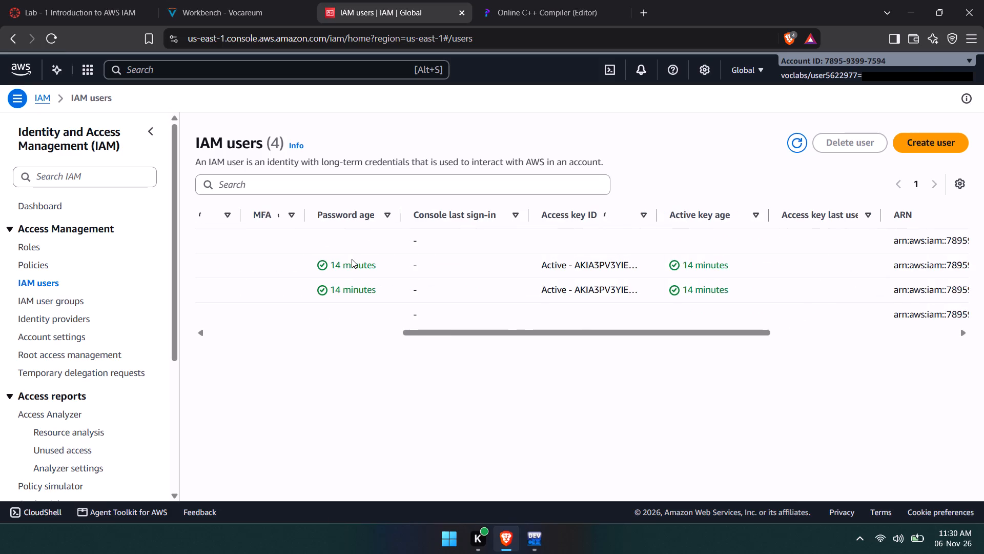
{"action": "scroll", "coordinate": [352, 259], "scroll_direction": "left", "scroll_amount": 3}
{"action": "right_click", "coordinate": [352, 259]}
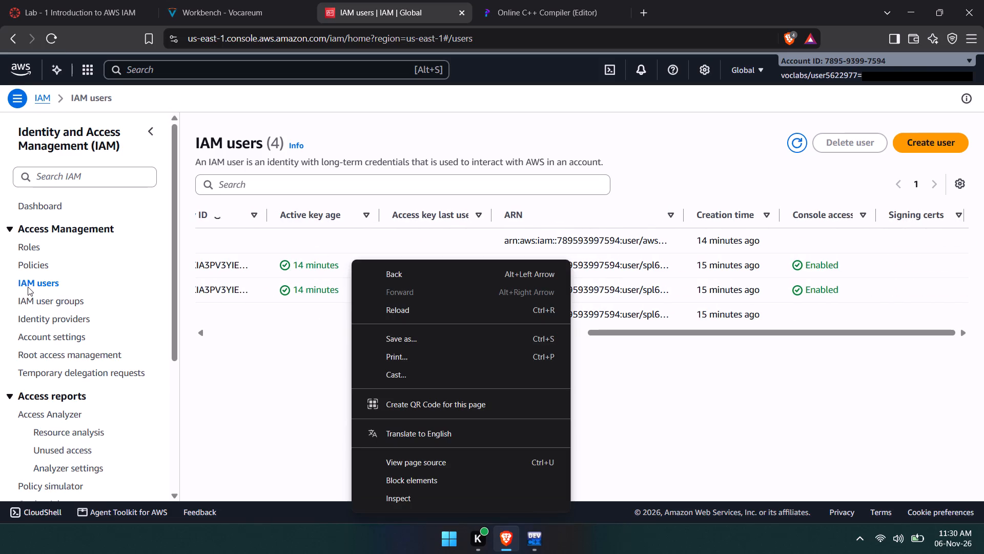
{"action": "scroll", "coordinate": [260, 292], "scroll_direction": "right", "scroll_amount": 10}
{"action": "scroll", "coordinate": [223, 292], "scroll_direction": "left", "scroll_amount": 1}
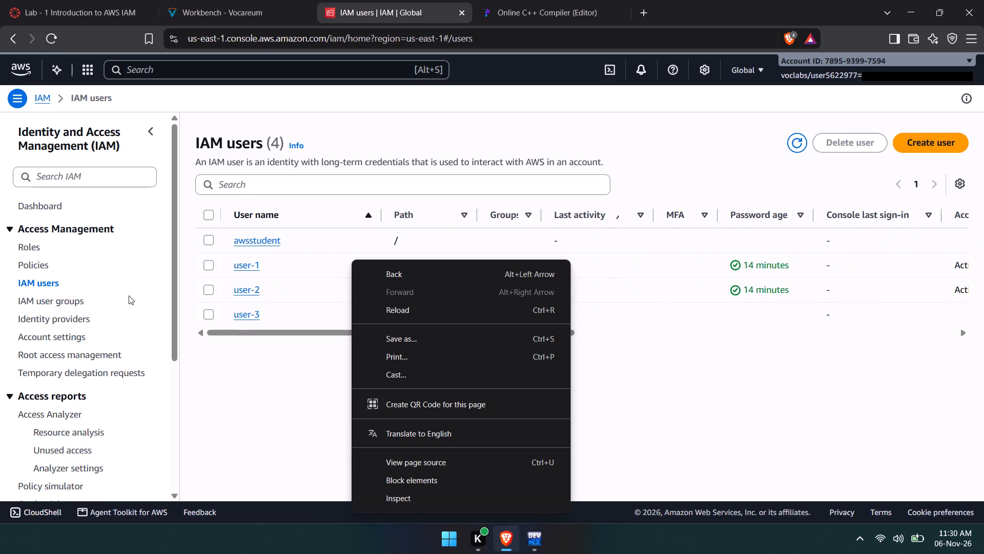
{"action": "scroll", "coordinate": [129, 295], "scroll_direction": "left", "scroll_amount": 1}
Add user-1 to the S3-Support user group.
{"action": "left_click", "coordinate": [74, 301]}
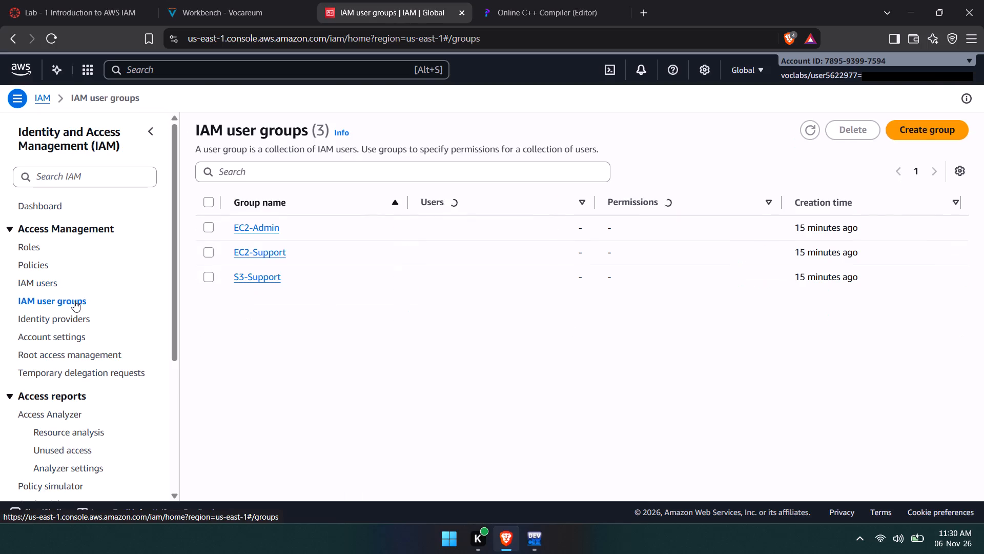
{"action": "left_click", "coordinate": [248, 277]}
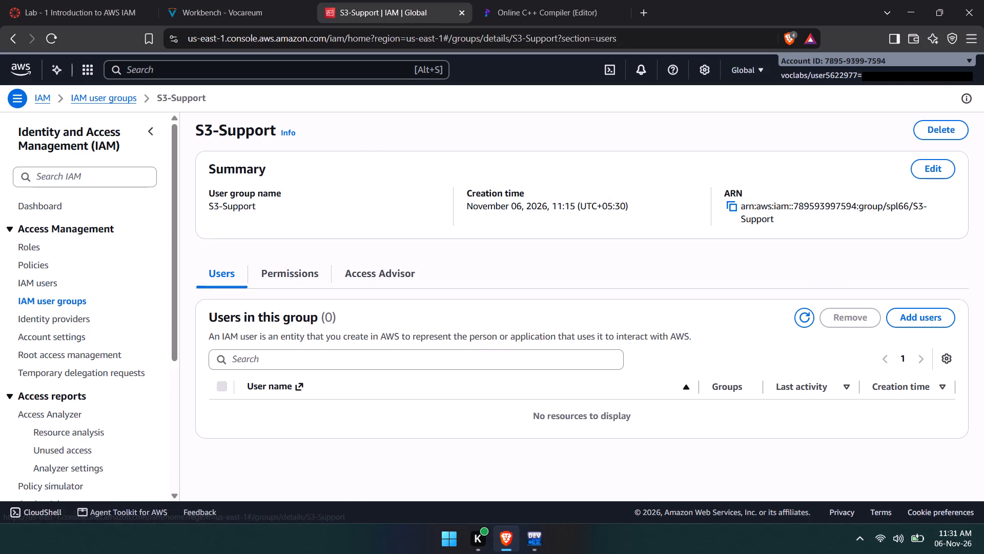
{"action": "left_click", "coordinate": [909, 321]}
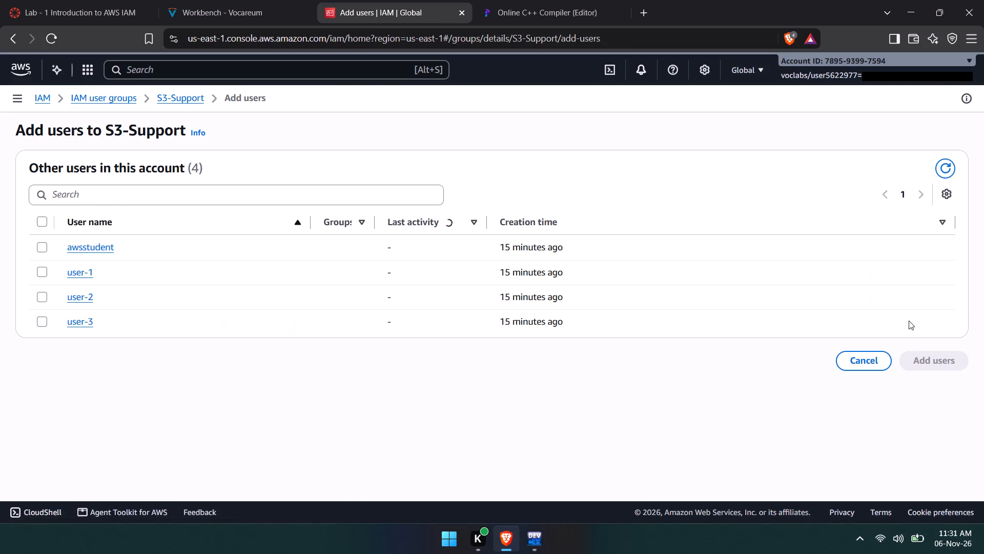
{"action": "left_click", "coordinate": [40, 273]}
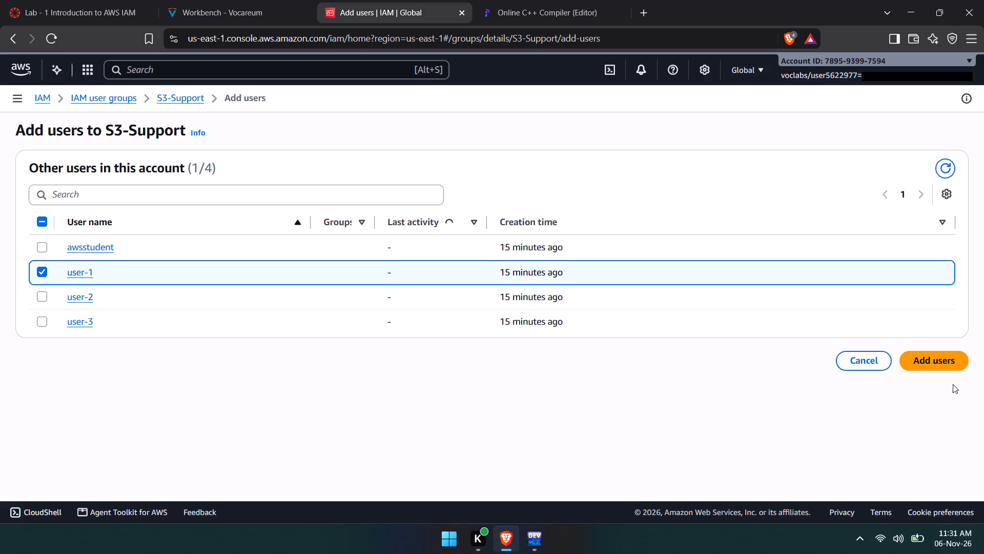
{"action": "left_click", "coordinate": [948, 369]}
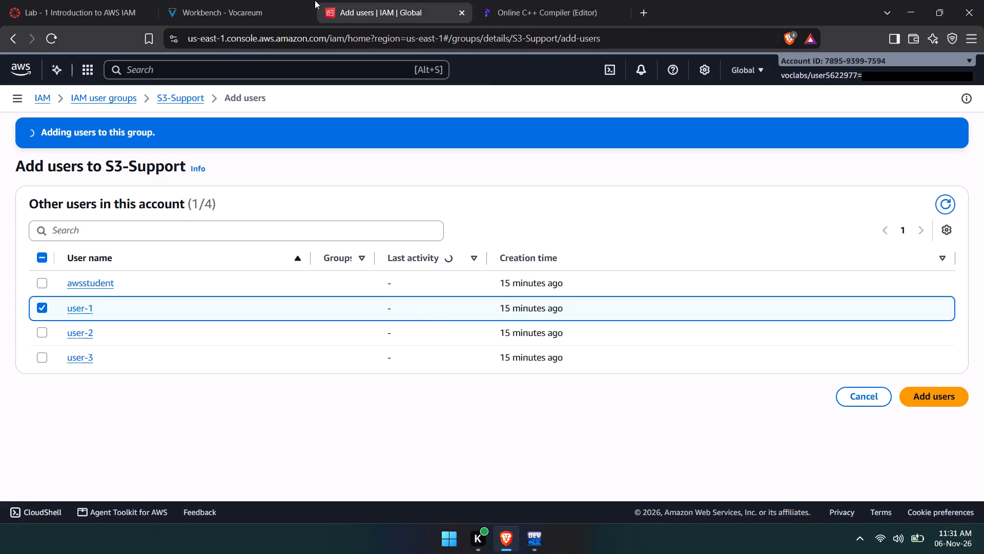
{"action": "scroll", "coordinate": [760, 305], "scroll_direction": "up", "scroll_amount": 1}
{"action": "scroll", "coordinate": [857, 307], "scroll_direction": "up", "scroll_amount": 1}
Switch the computer's Wi-Fi connection to the S24 fe network and return to the IAM console.
{"action": "left_click", "coordinate": [899, 547]}
{"action": "left_click", "coordinate": [800, 298]}
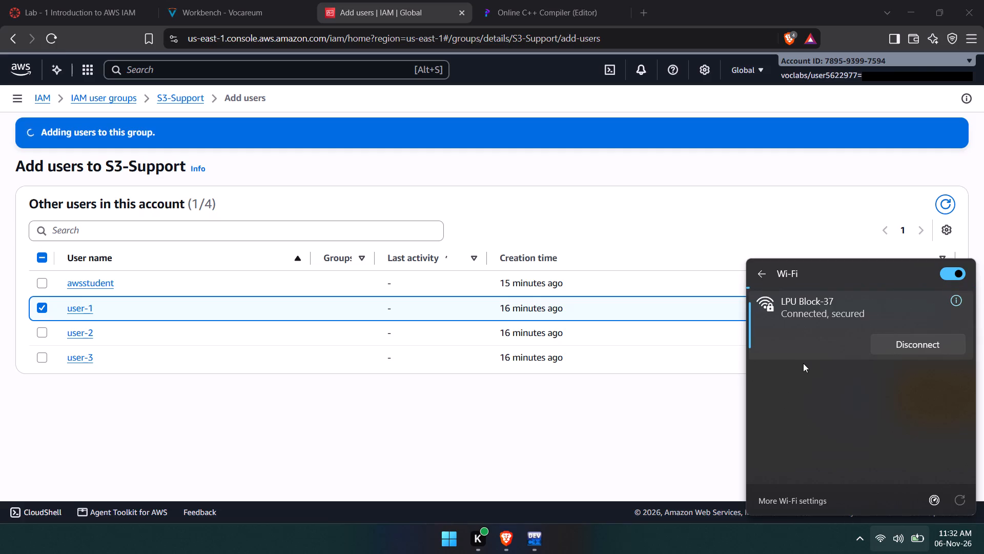
{"action": "scroll", "coordinate": [829, 413], "scroll_direction": "down", "scroll_amount": 3}
{"action": "left_click", "coordinate": [823, 373]}
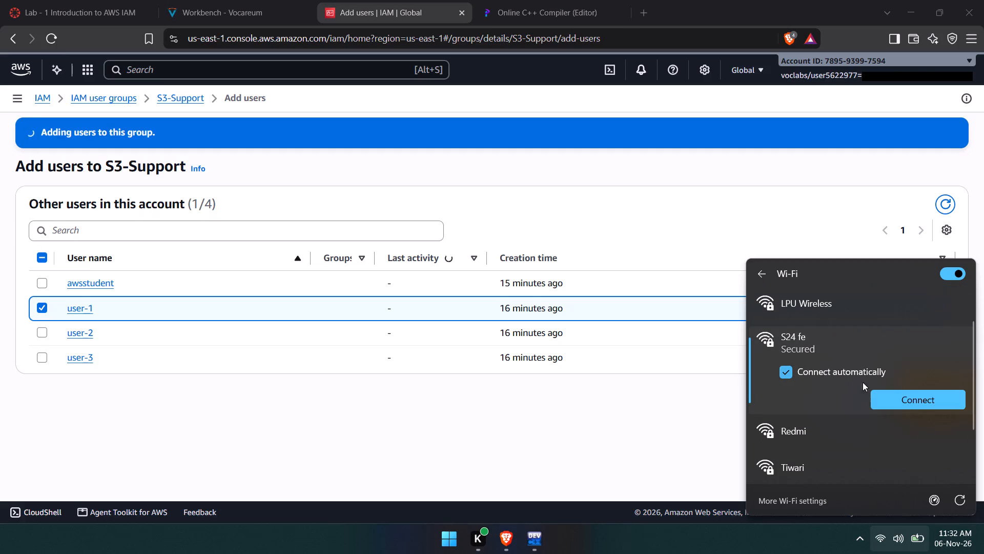
{"action": "left_click", "coordinate": [876, 398]}
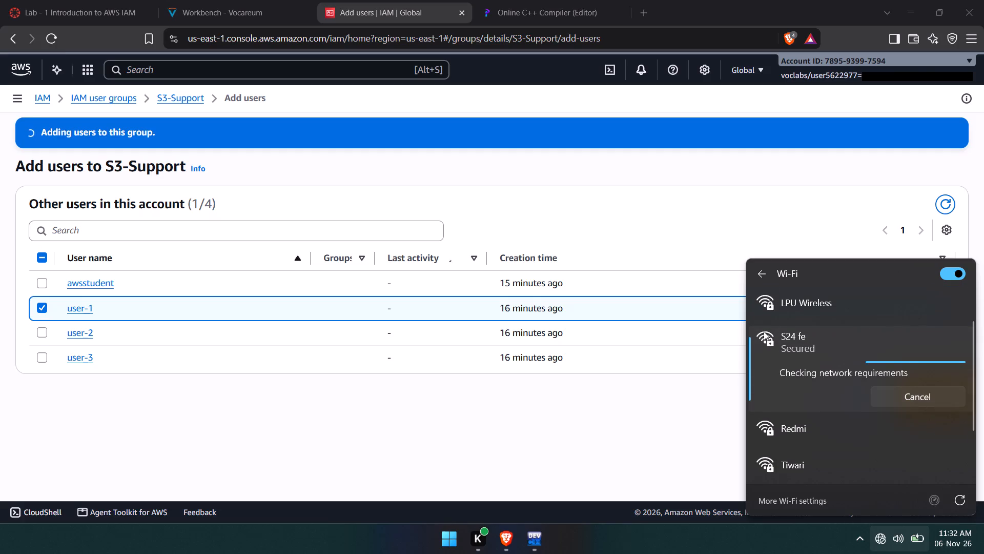
{"action": "left_click", "coordinate": [764, 331]}
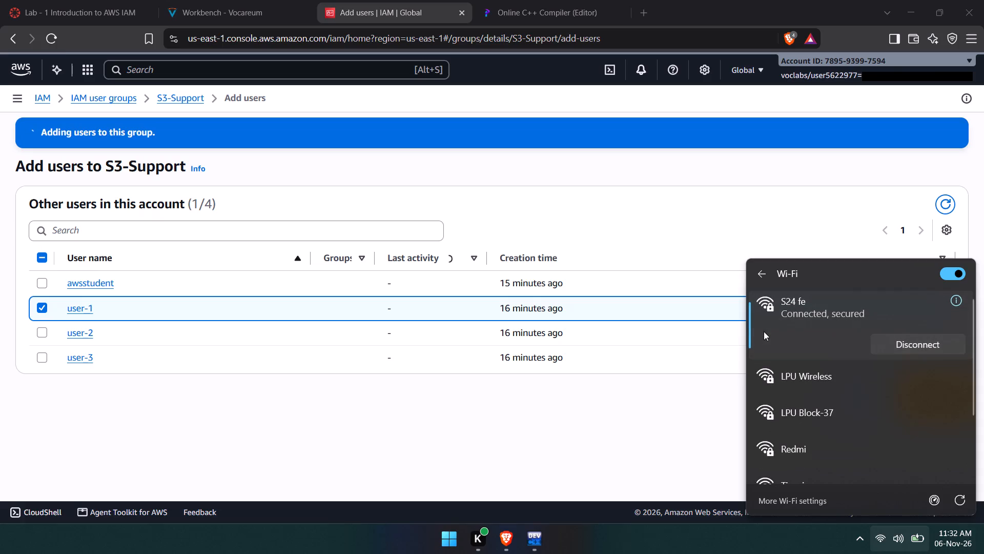
{"action": "left_click", "coordinate": [497, 437]}
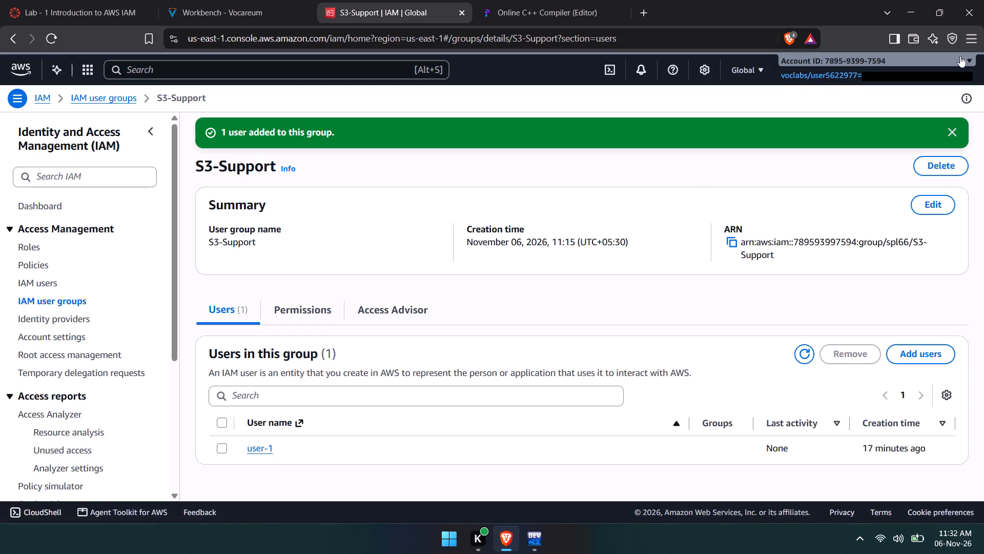
Copy the ARN of the S3-Support user group from its summary.
{"action": "left_click", "coordinate": [733, 241]}
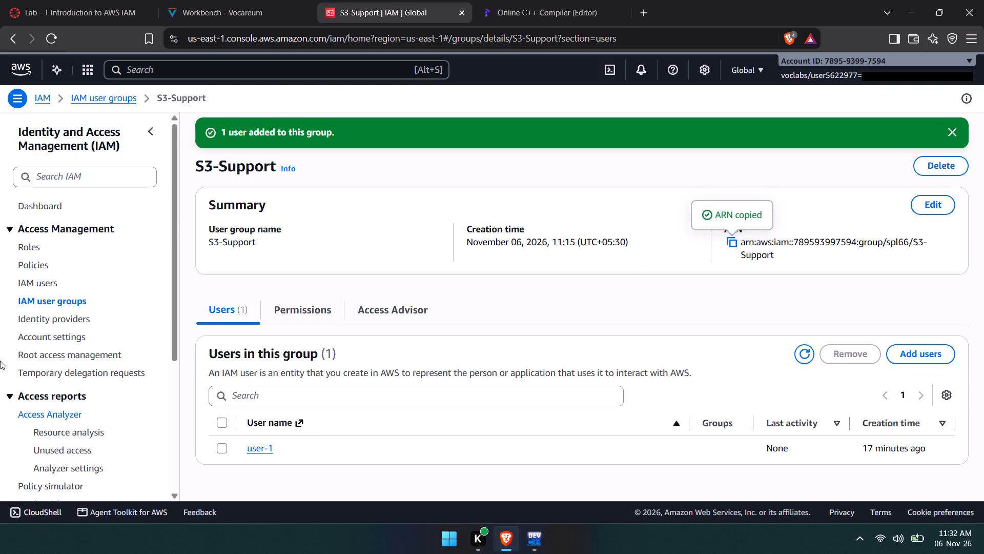
Open user-1 from the S3-Support group and examine the permissions defined in its AmazonS3ReadOnlyAccess policy.
{"action": "left_click", "coordinate": [252, 451]}
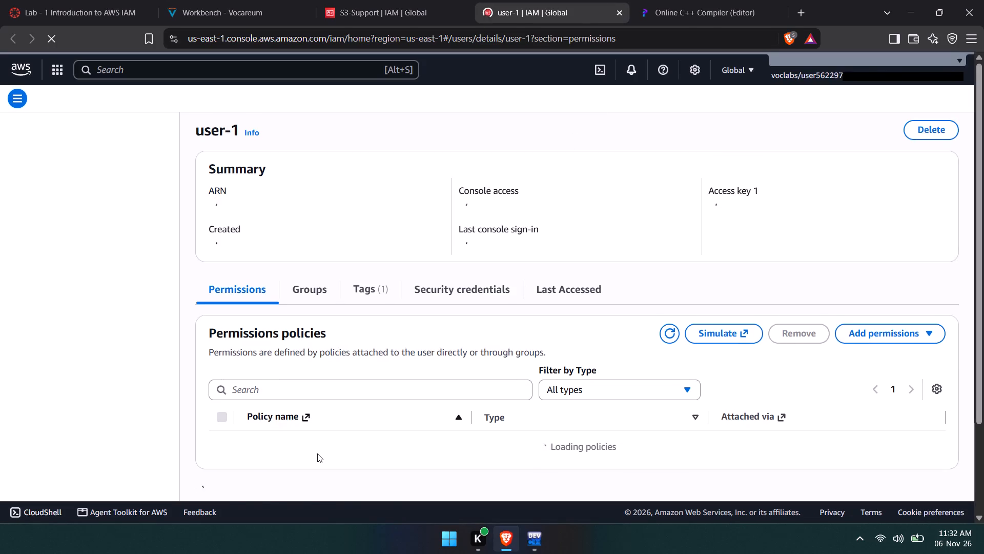
{"action": "scroll", "coordinate": [317, 453], "scroll_direction": "down", "scroll_amount": 1}
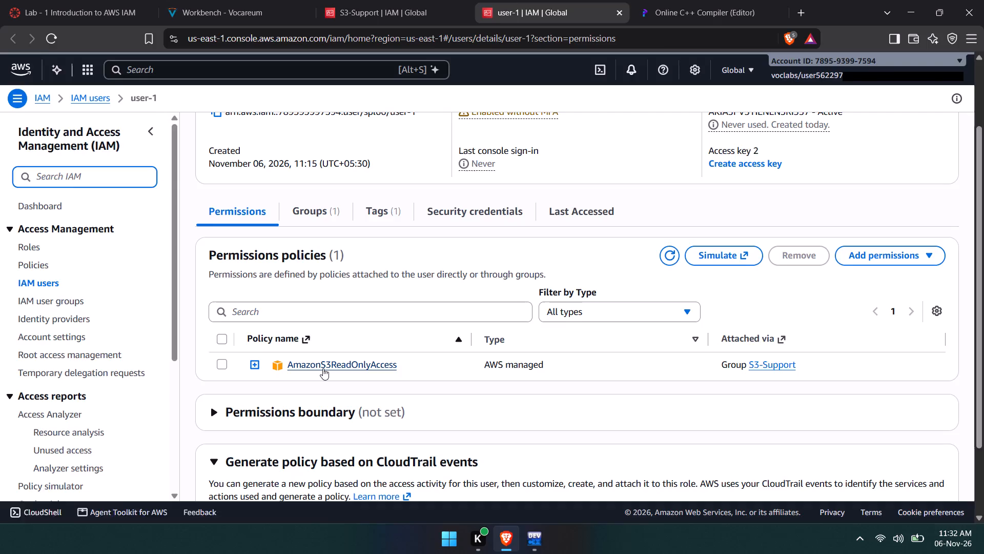
{"action": "left_click", "coordinate": [323, 368]}
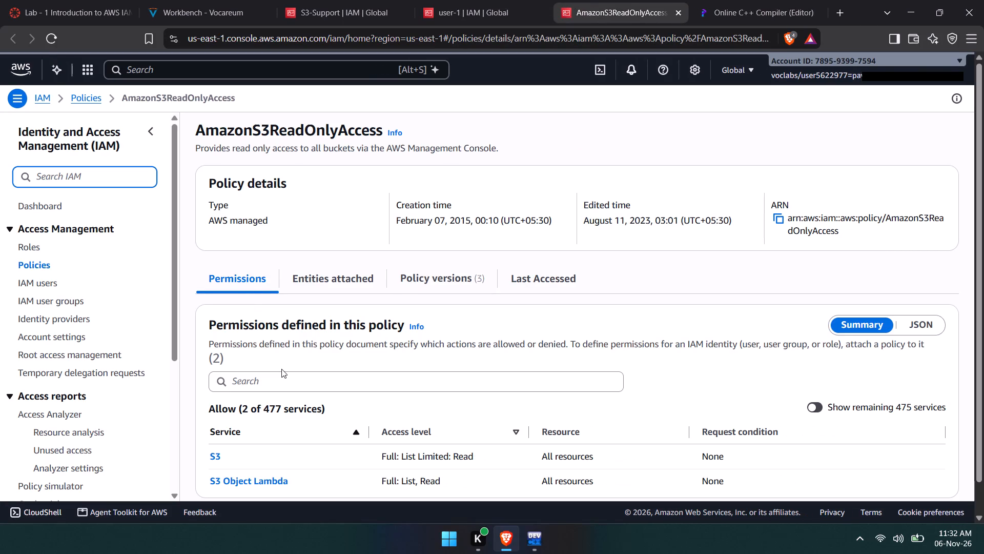
{"action": "scroll", "coordinate": [282, 369], "scroll_direction": "down", "scroll_amount": 2}
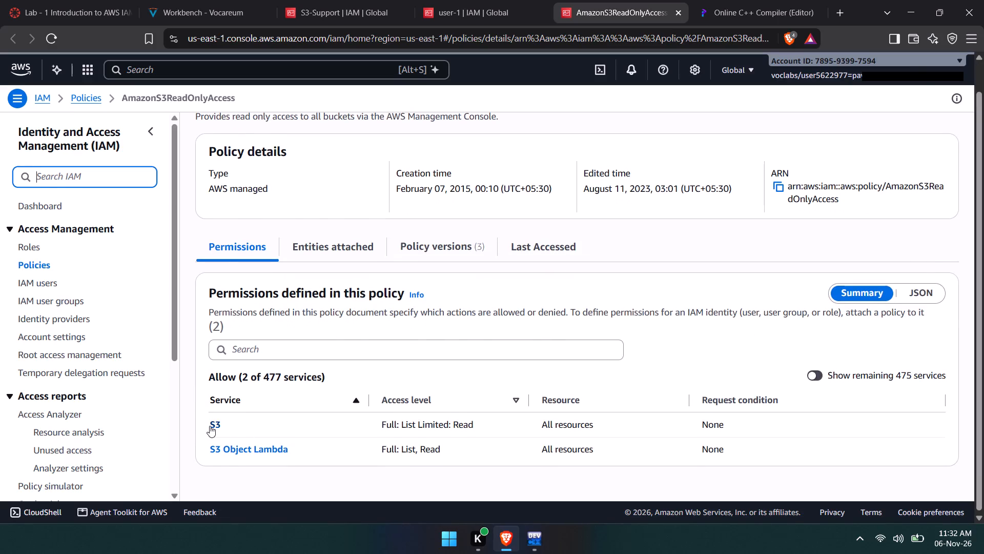
Copy the sign-in URL for IAM users from the IAM Dashboard.
{"action": "left_click", "coordinate": [51, 202]}
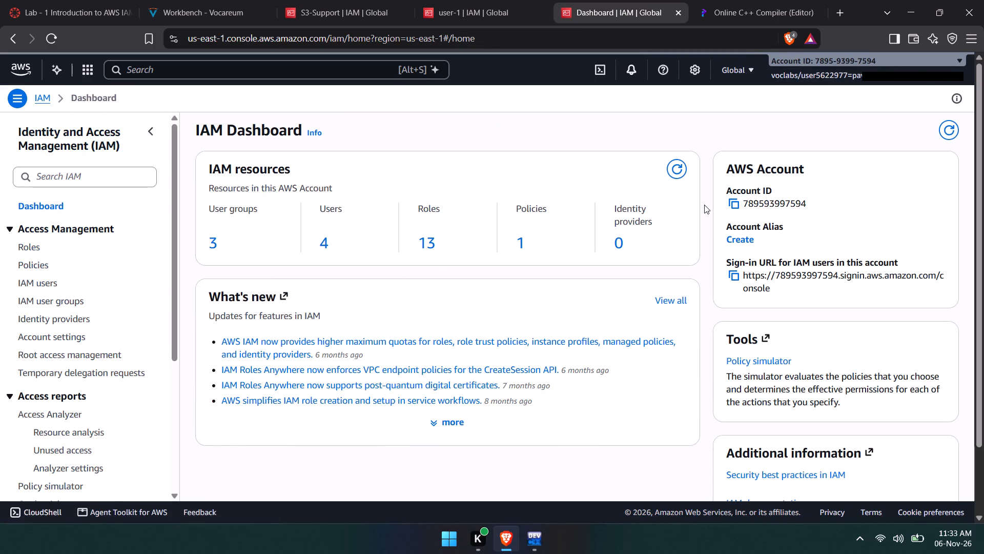
{"action": "left_click", "coordinate": [735, 274]}
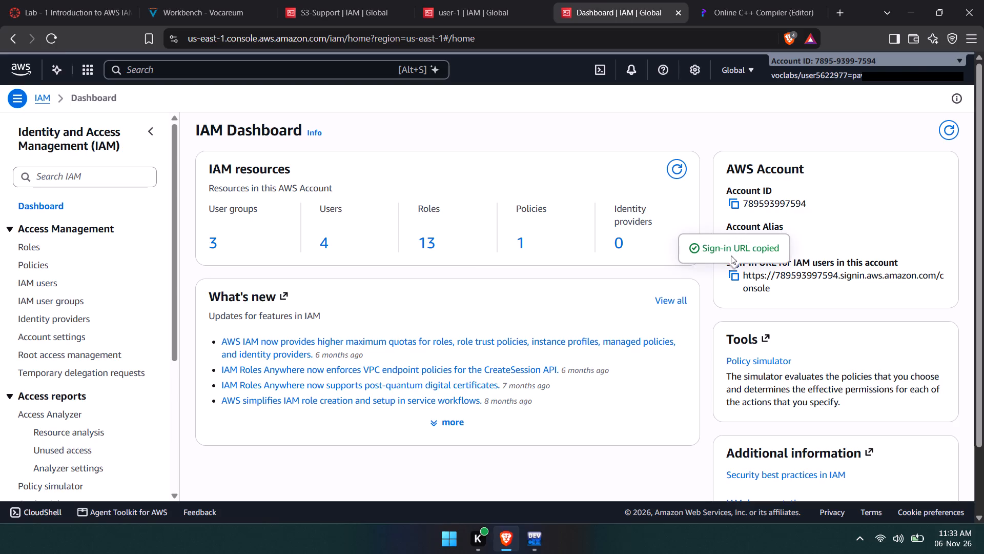
Open a new private browser window and enter the copied IAM sign-in URL as its address.
{"action": "double_click", "coordinate": [978, 38]}
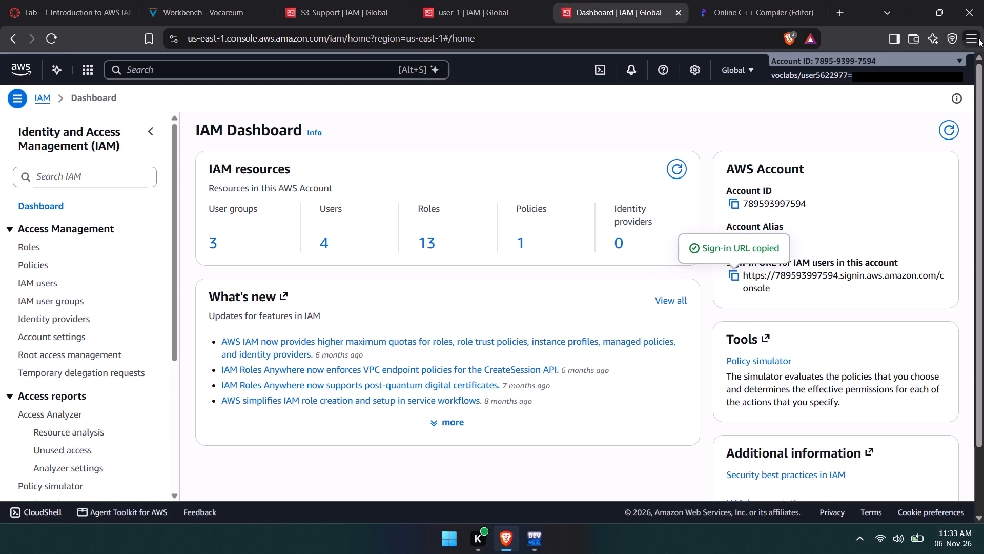
{"action": "left_click", "coordinate": [978, 38]}
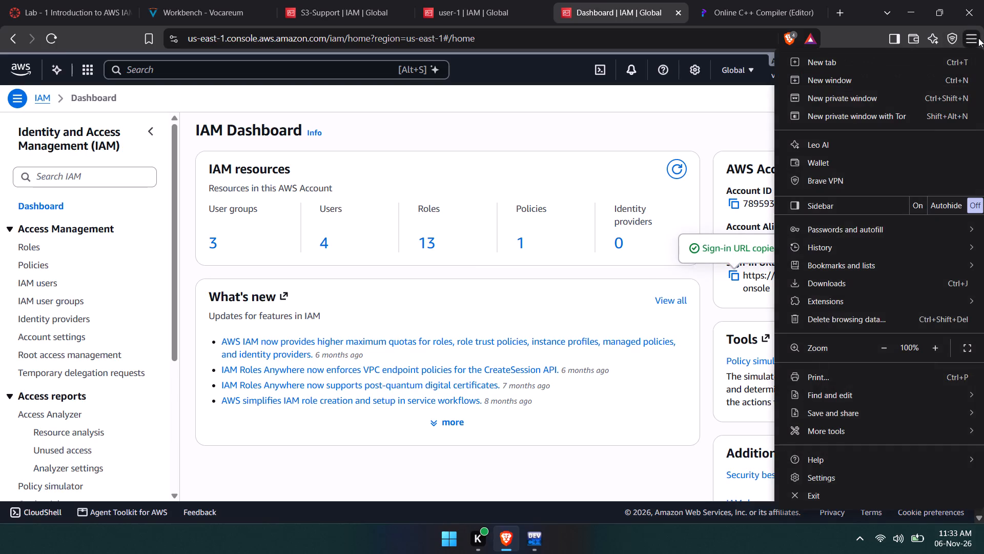
{"action": "left_click", "coordinate": [862, 97]}
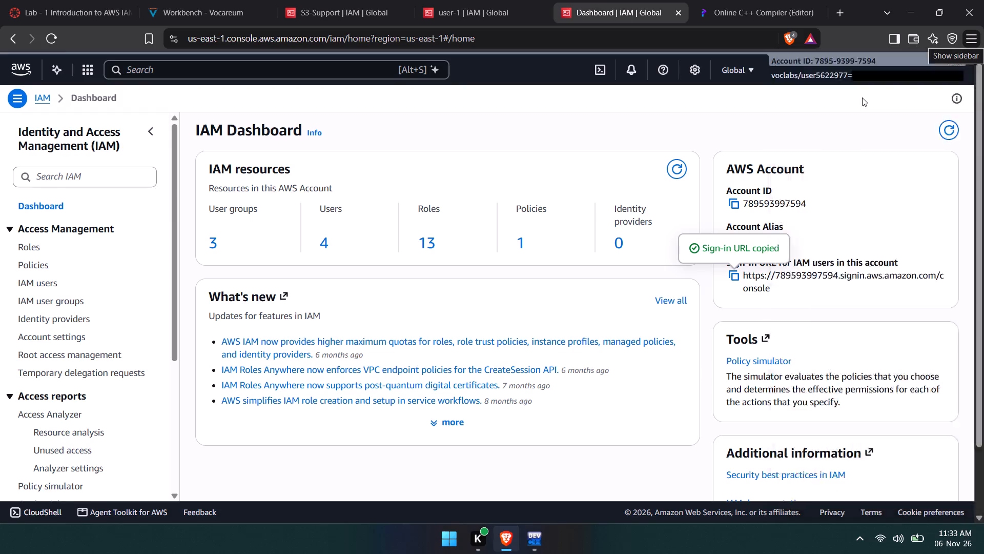
{"action": "key", "text": "ctrl+v"}
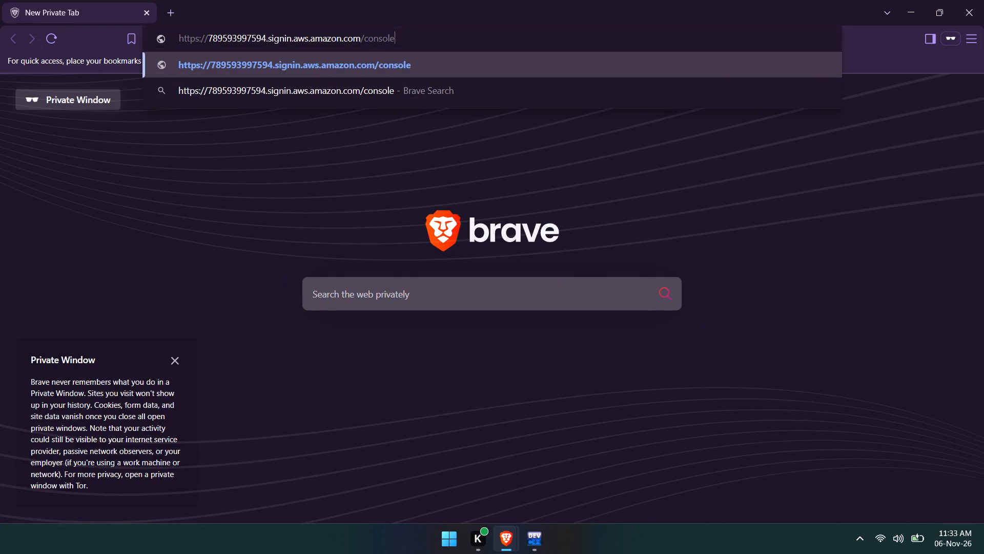
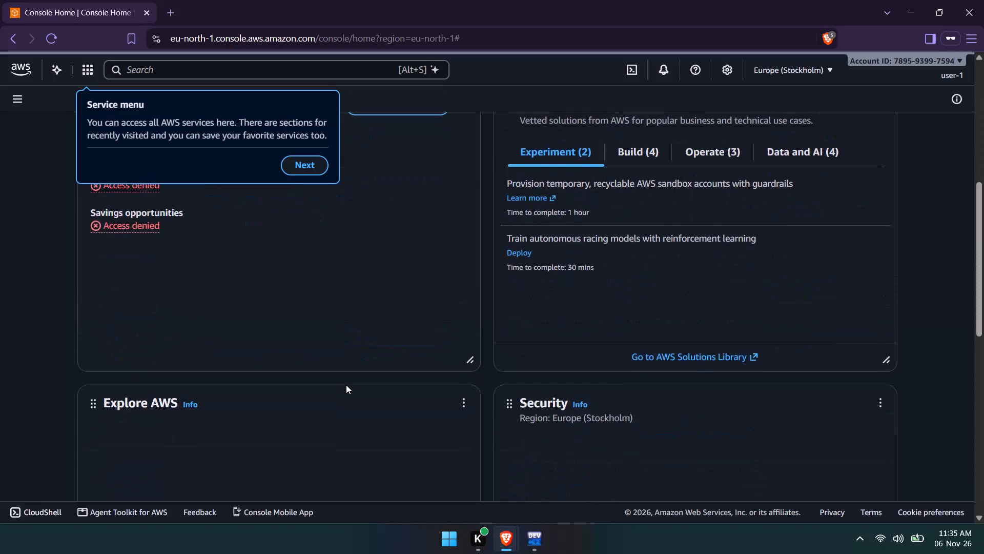
Look over the Console Home widgets and open S3 from the commonly visited services.
{"action": "scroll", "coordinate": [346, 385], "scroll_direction": "down", "scroll_amount": 3}
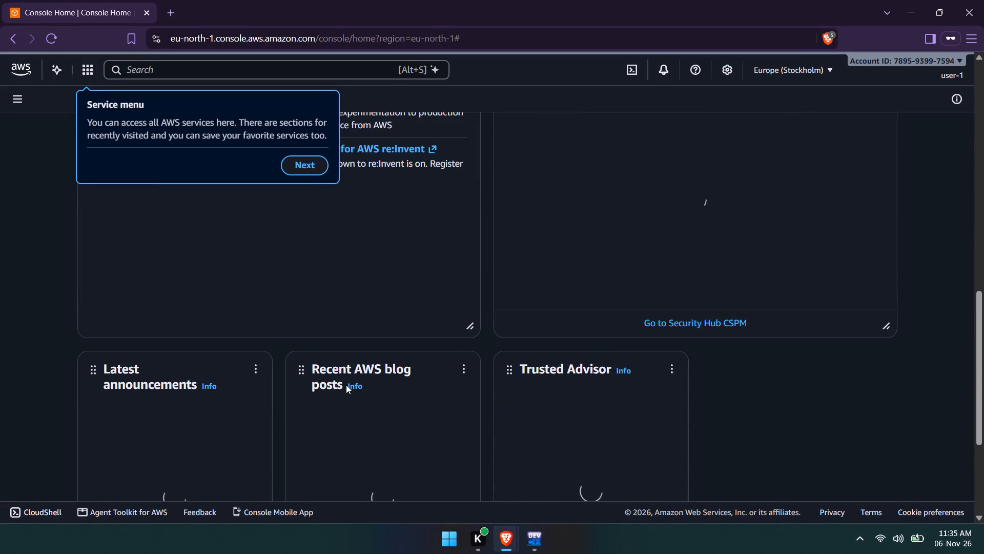
{"action": "scroll", "coordinate": [346, 385], "scroll_direction": "down", "scroll_amount": 3}
{"action": "scroll", "coordinate": [346, 385], "scroll_direction": "up", "scroll_amount": 8}
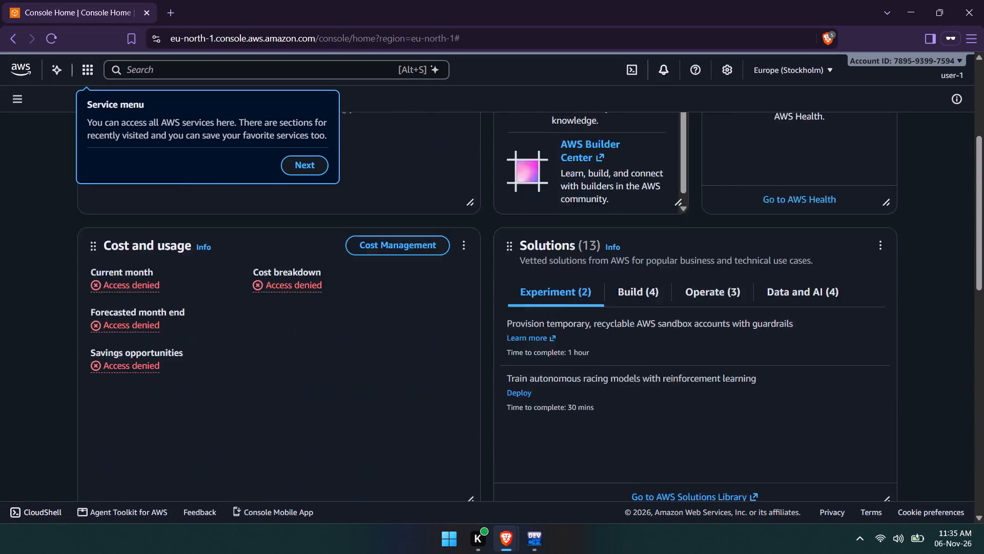
{"action": "scroll", "coordinate": [346, 385], "scroll_direction": "up", "scroll_amount": 4}
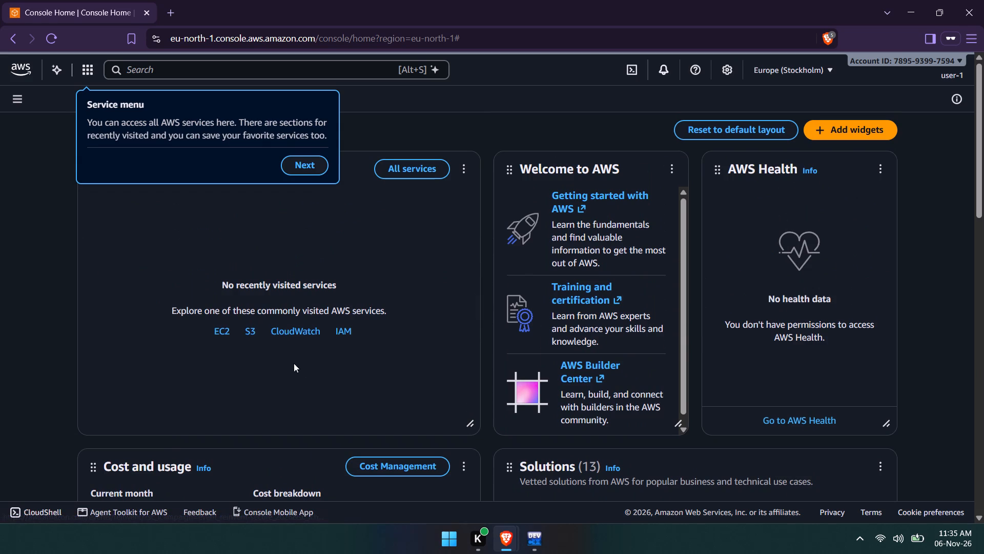
{"action": "left_click", "coordinate": [255, 334]}
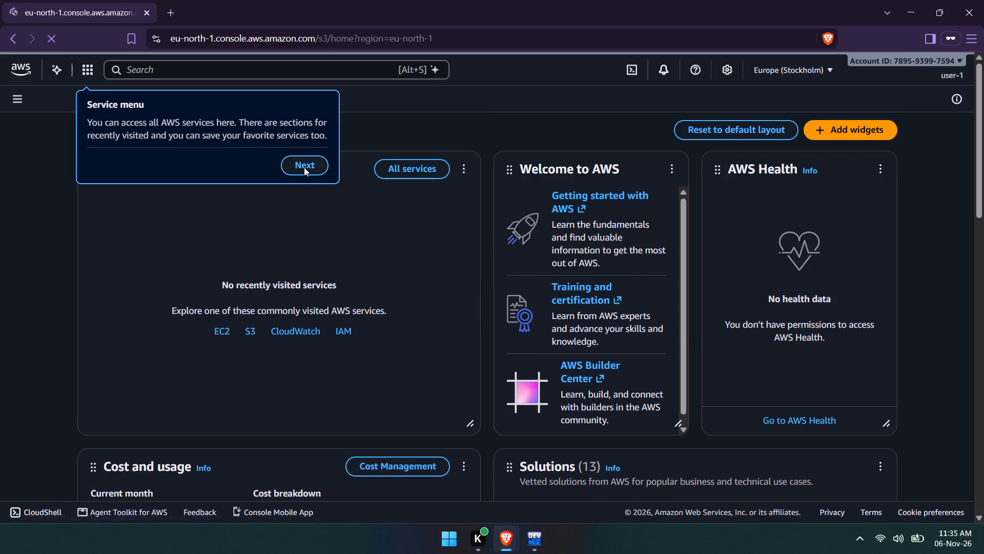
Go through and dismiss the console introduction tips and the AWS Console Mobile App pop-up.
{"action": "left_click", "coordinate": [304, 167]}
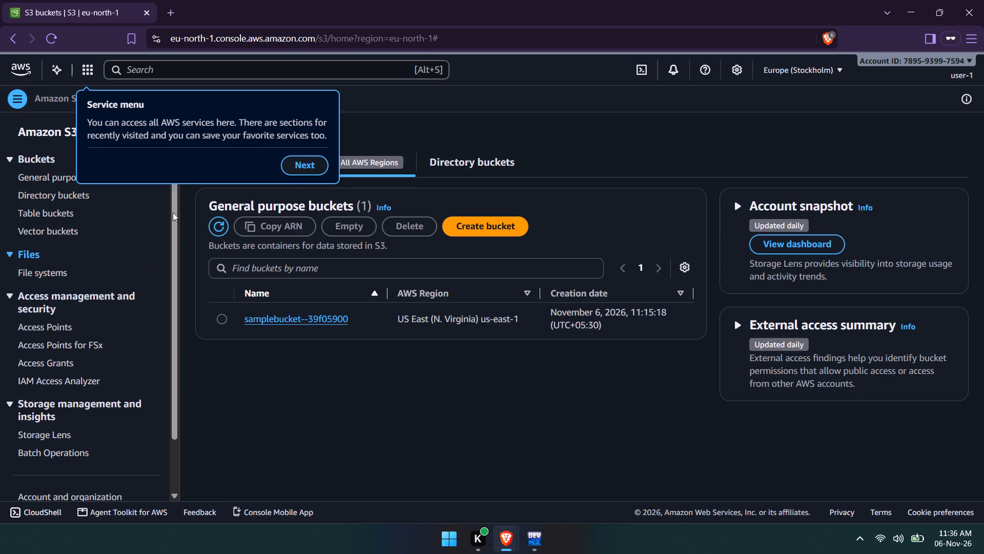
{"action": "left_click", "coordinate": [292, 173]}
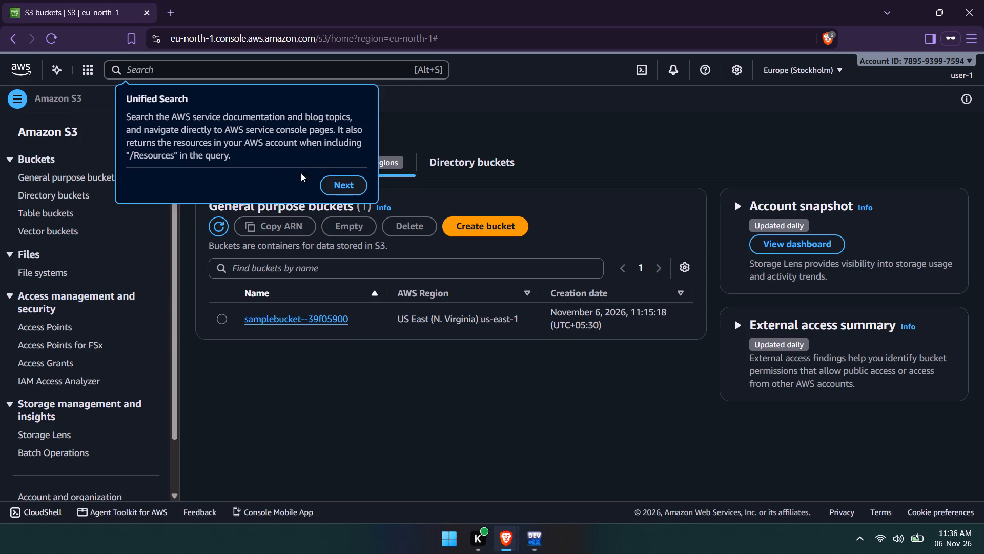
{"action": "left_click", "coordinate": [327, 180]}
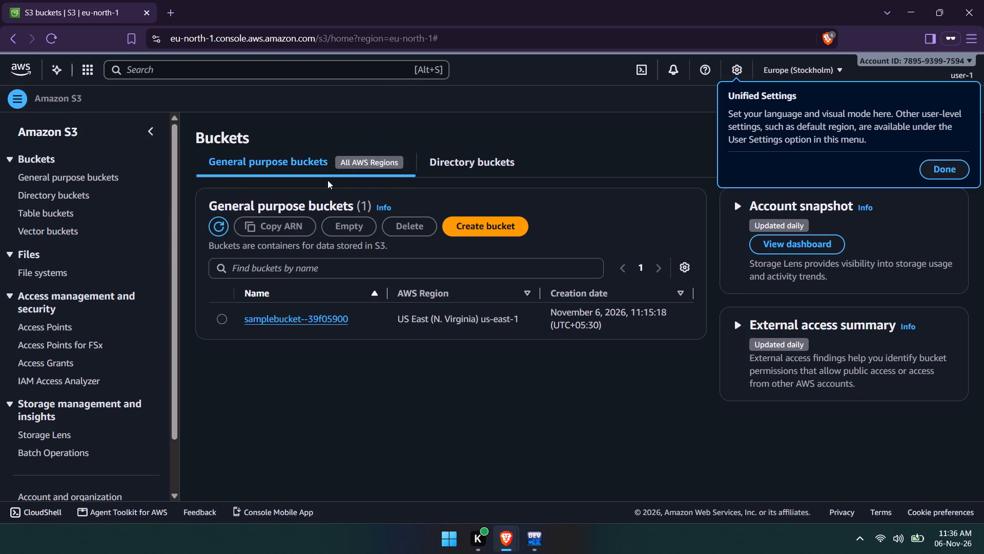
{"action": "left_click", "coordinate": [924, 170]}
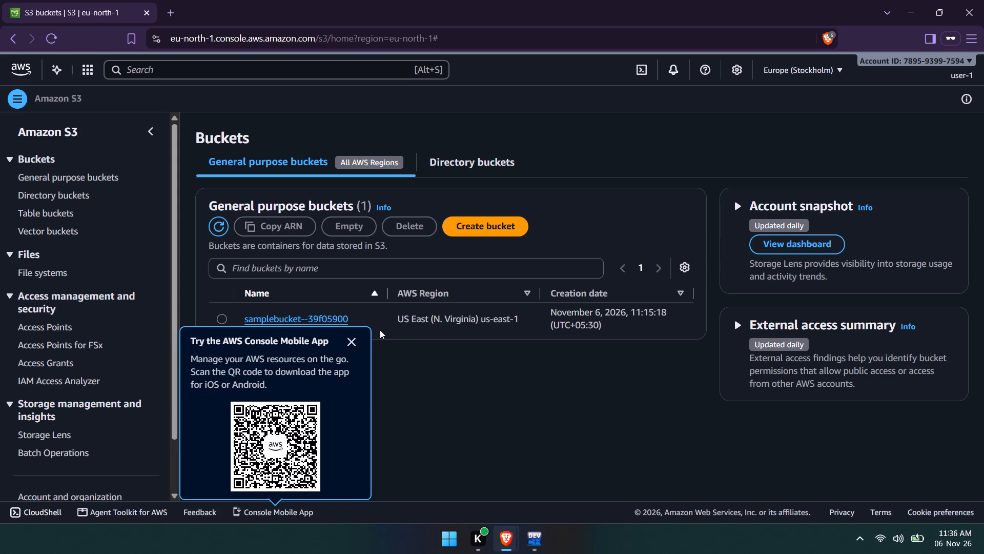
{"action": "left_click", "coordinate": [354, 345]}
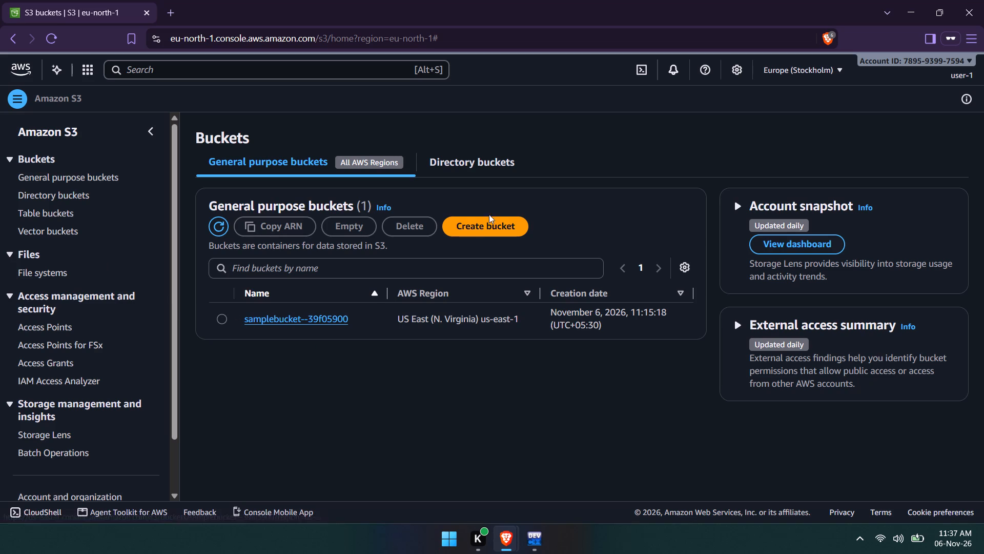
Start a new general purpose bucket and try to create it with default settings and no name.
{"action": "left_click", "coordinate": [480, 225]}
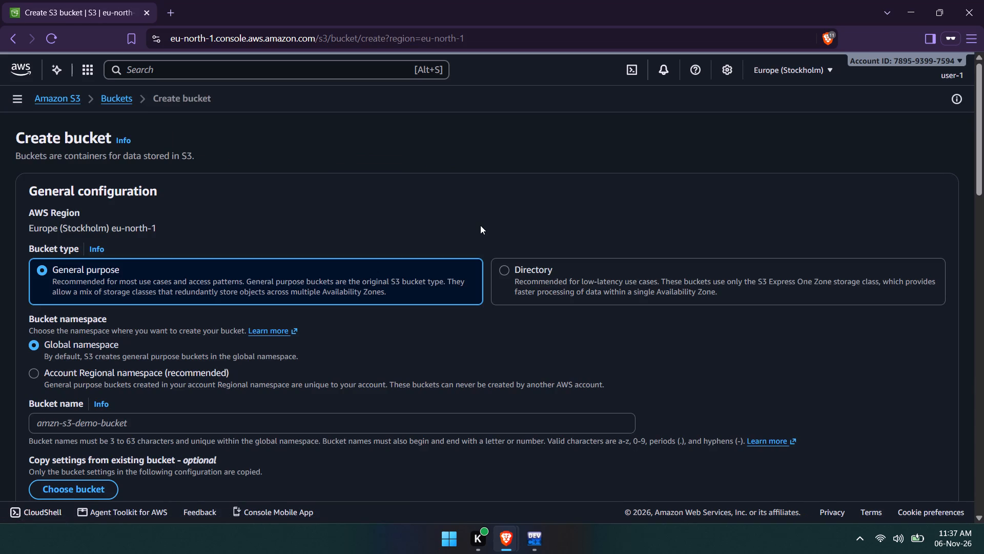
{"action": "scroll", "coordinate": [480, 225], "scroll_direction": "down", "scroll_amount": 2}
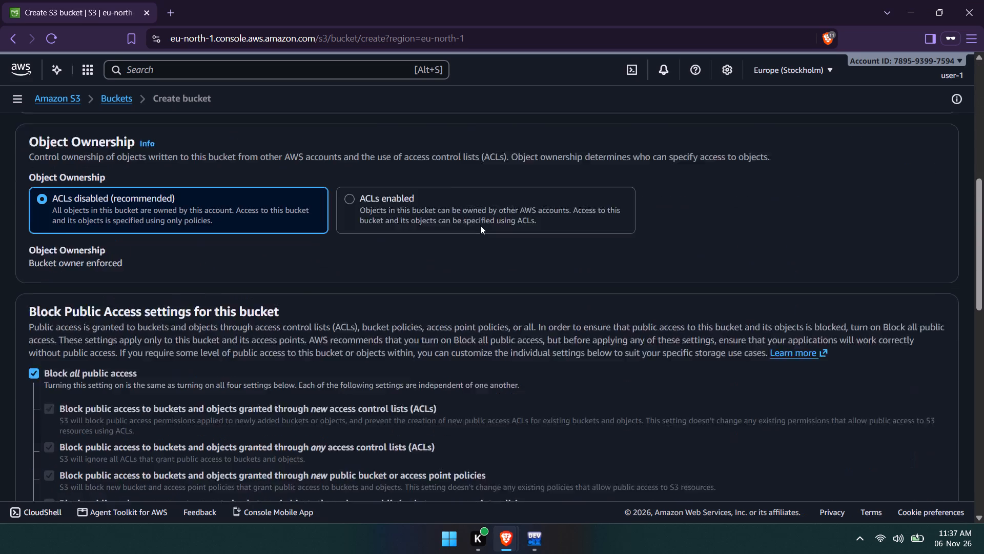
{"action": "scroll", "coordinate": [480, 225], "scroll_direction": "down", "scroll_amount": 10}
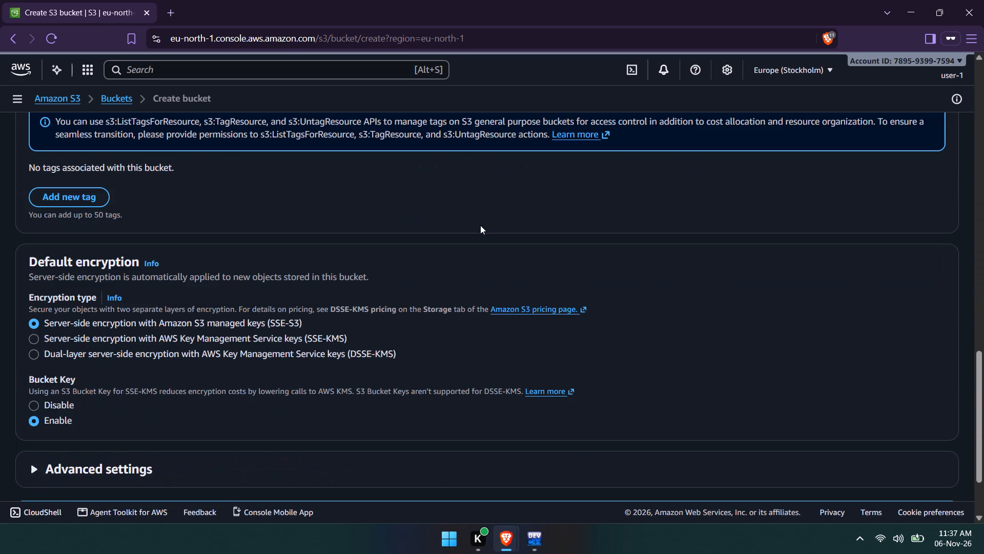
{"action": "left_click", "coordinate": [901, 467]}
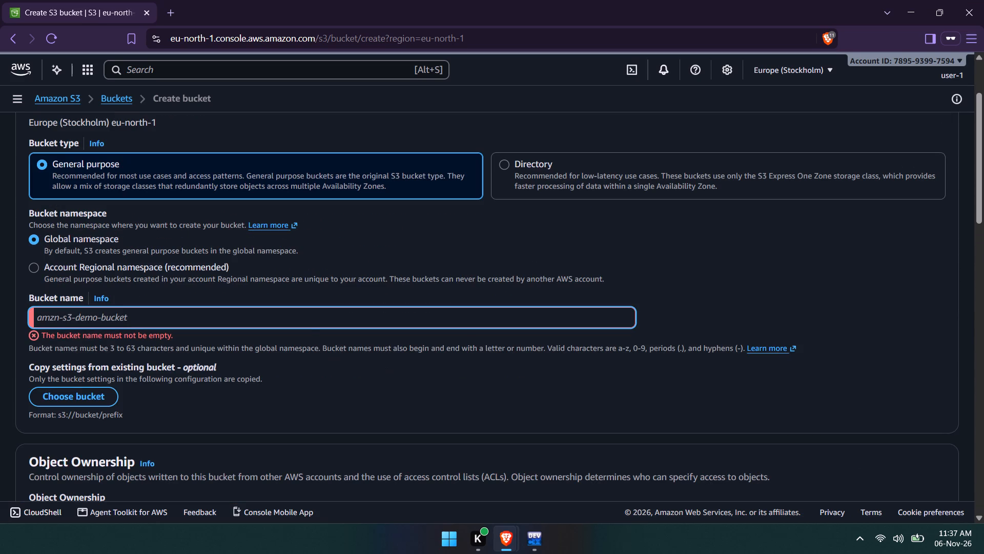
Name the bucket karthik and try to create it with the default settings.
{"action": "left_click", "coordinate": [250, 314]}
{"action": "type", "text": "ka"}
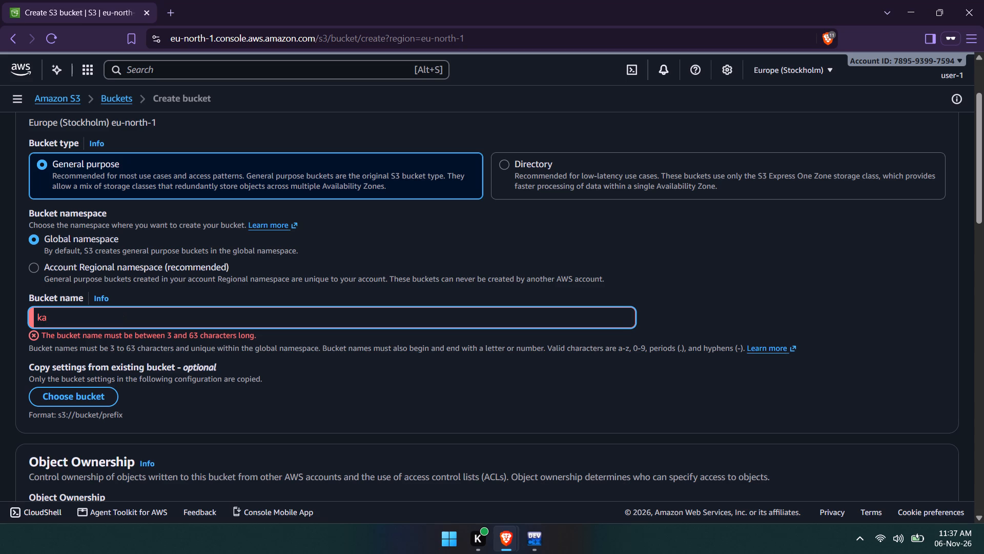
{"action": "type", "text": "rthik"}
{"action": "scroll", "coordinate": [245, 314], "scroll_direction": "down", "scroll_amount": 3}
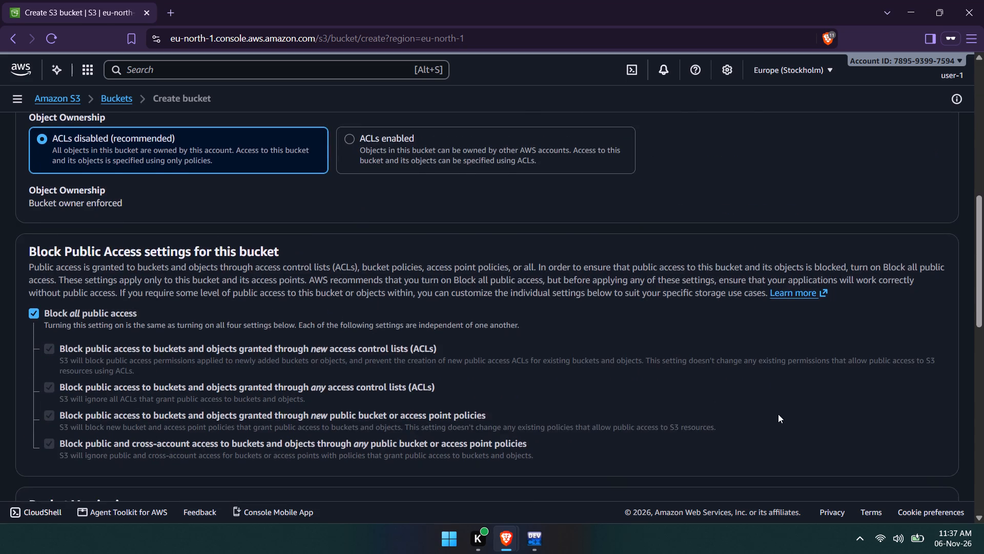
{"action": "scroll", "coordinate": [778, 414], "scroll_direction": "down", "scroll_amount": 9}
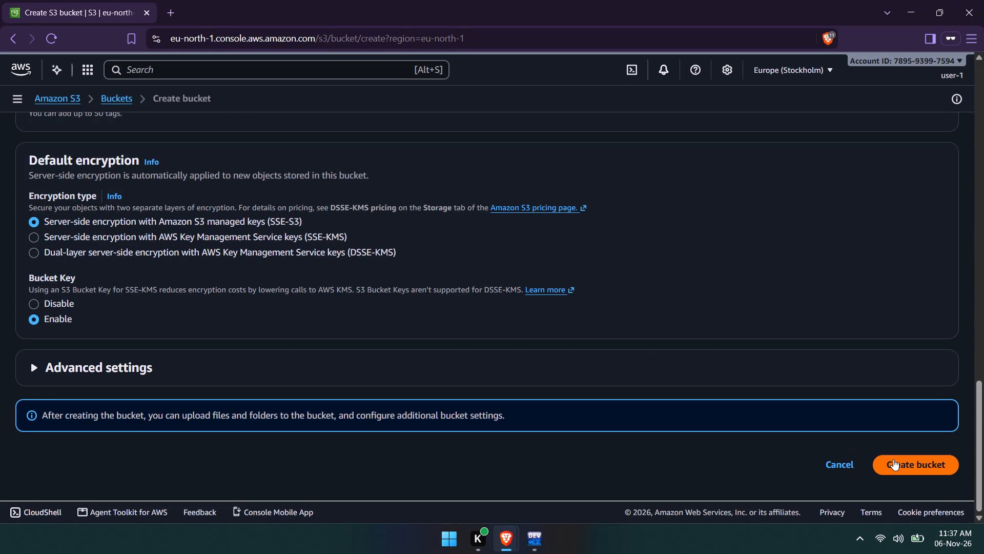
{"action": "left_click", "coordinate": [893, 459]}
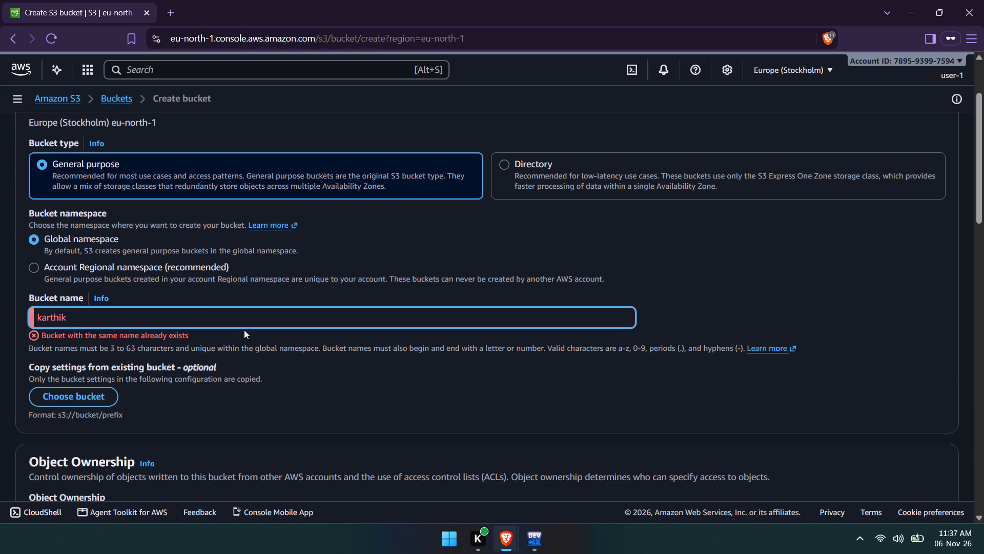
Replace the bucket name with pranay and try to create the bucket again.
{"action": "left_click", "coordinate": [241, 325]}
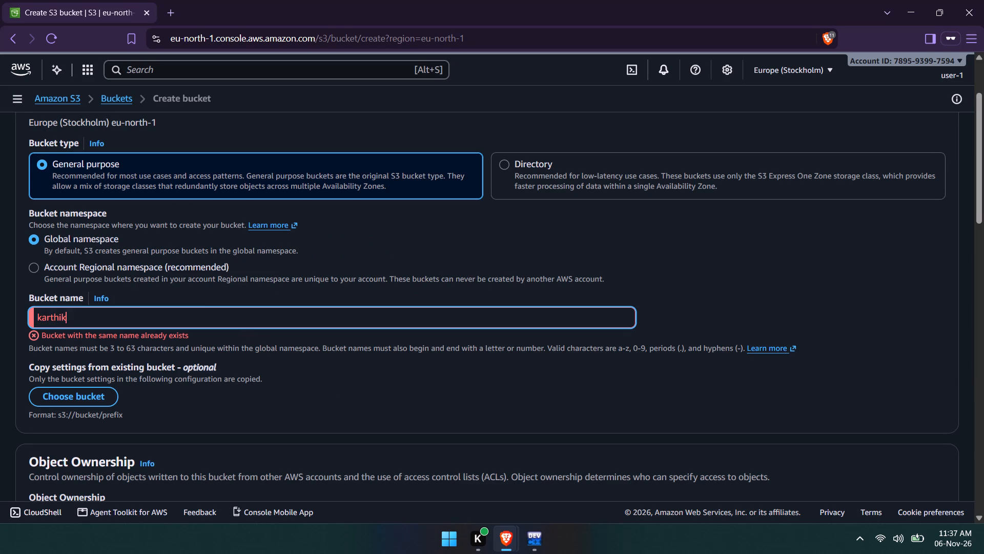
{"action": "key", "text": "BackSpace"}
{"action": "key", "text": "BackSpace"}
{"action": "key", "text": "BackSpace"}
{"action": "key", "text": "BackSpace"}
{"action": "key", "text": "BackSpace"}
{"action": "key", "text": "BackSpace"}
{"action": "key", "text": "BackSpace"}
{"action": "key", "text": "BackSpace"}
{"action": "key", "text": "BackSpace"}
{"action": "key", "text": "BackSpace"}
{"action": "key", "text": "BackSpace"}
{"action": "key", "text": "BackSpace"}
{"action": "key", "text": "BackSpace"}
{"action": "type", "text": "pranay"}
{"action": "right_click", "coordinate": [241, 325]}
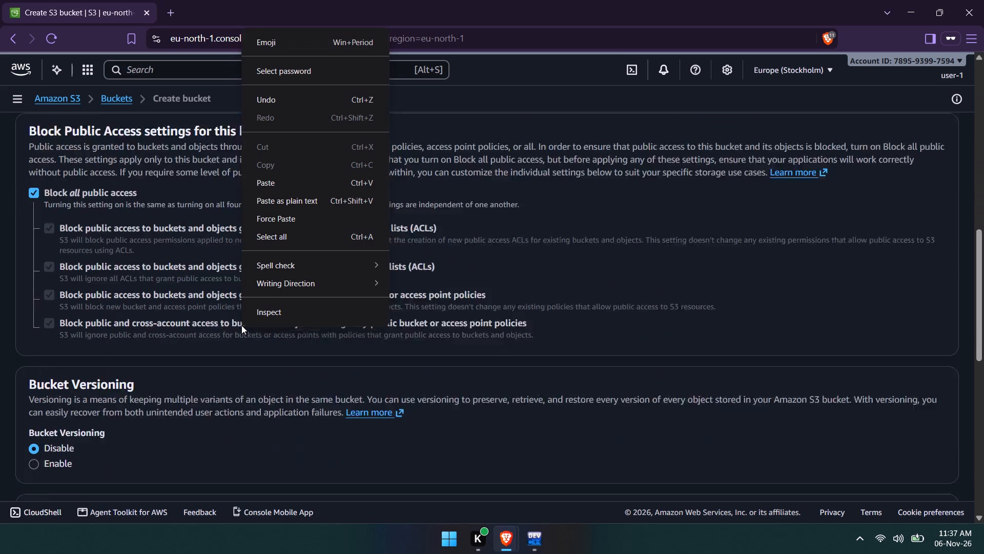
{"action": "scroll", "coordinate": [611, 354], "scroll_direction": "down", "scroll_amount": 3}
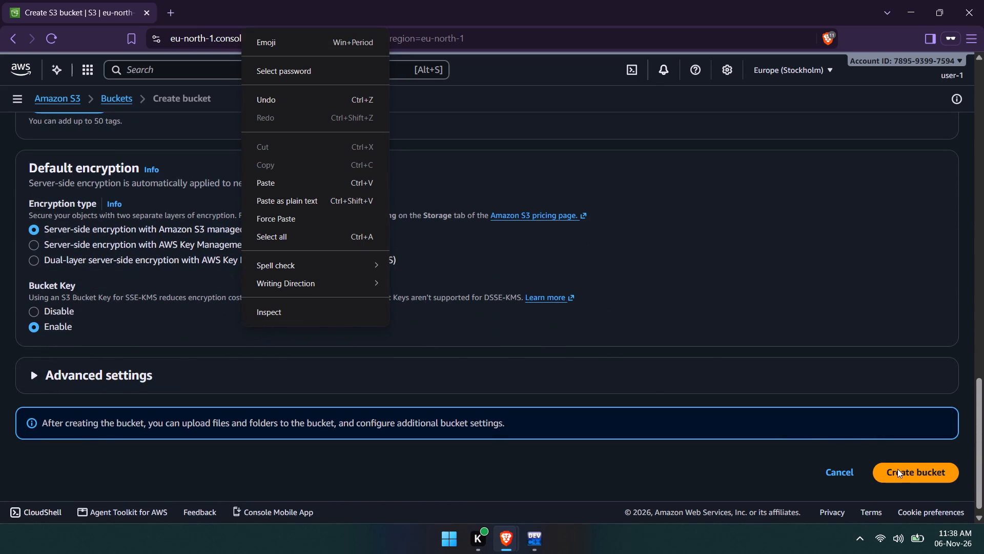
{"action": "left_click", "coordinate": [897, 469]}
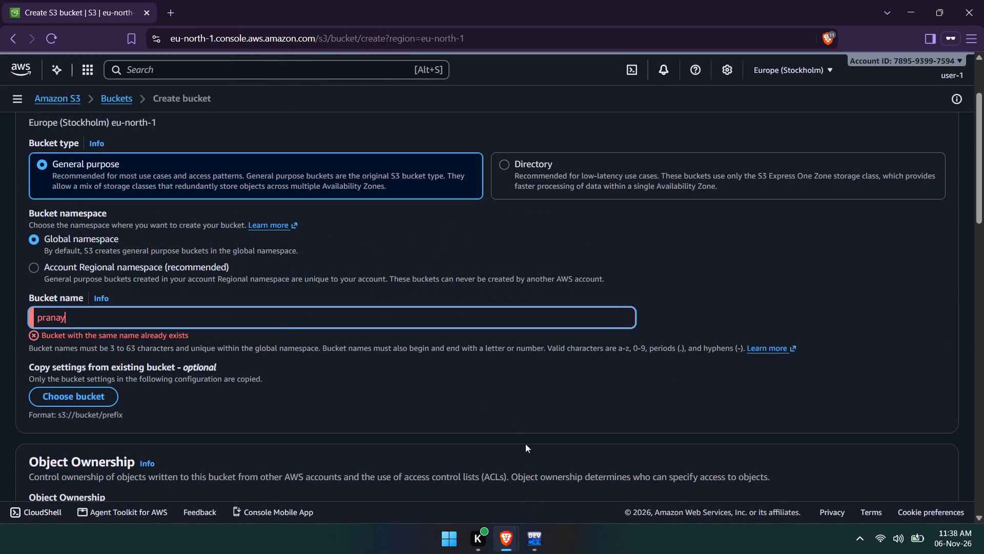
Switch to the Vocareum lab window and read the instructions on testing S3 and EC2 access as user-1 and user-2.
{"action": "left_click", "coordinate": [449, 486]}
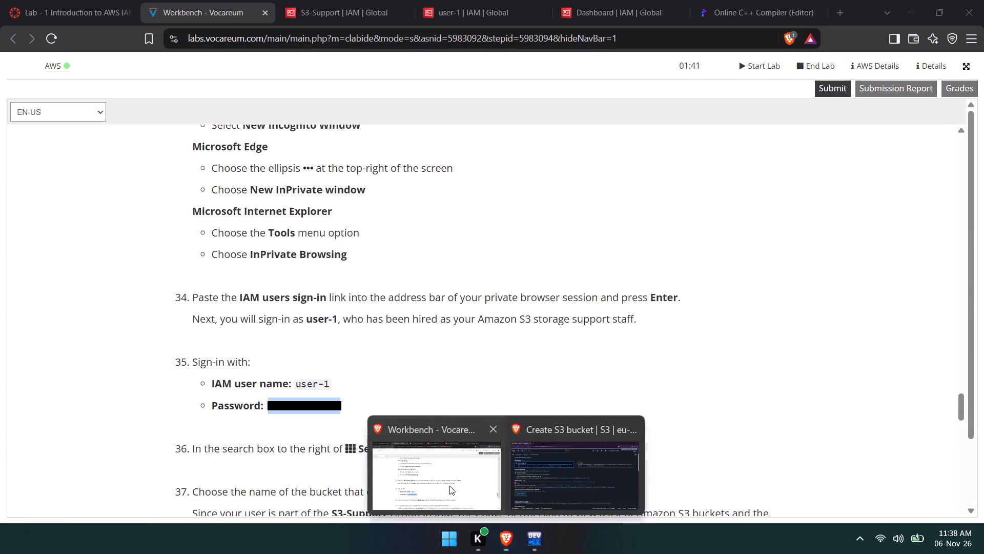
{"action": "scroll", "coordinate": [361, 381], "scroll_direction": "down", "scroll_amount": 4}
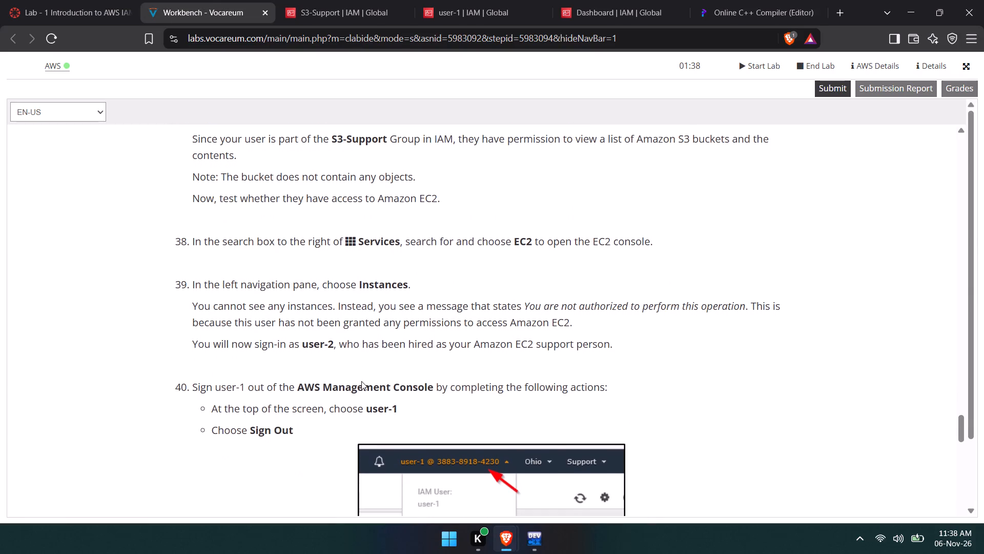
{"action": "scroll", "coordinate": [361, 381], "scroll_direction": "down", "scroll_amount": 2}
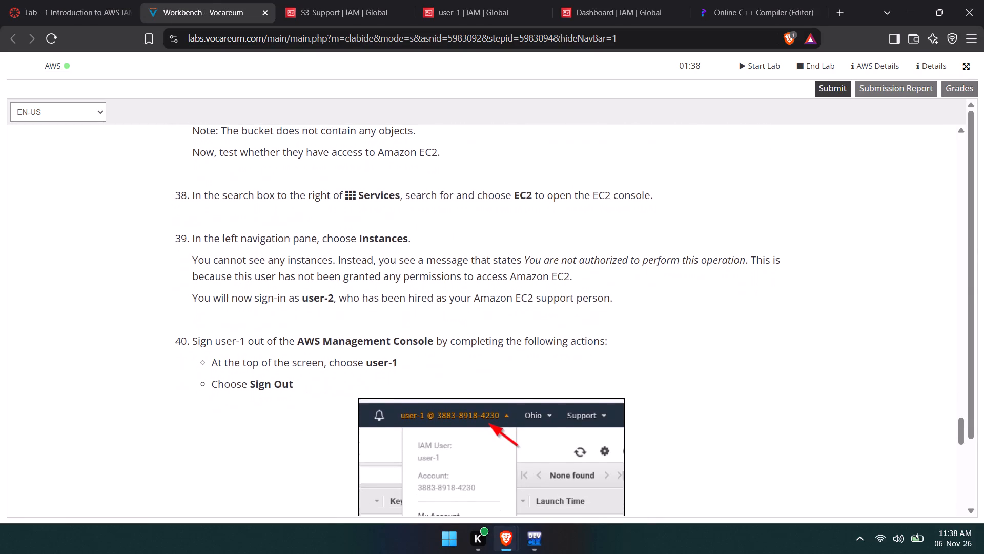
{"action": "scroll", "coordinate": [361, 381], "scroll_direction": "down", "scroll_amount": 4}
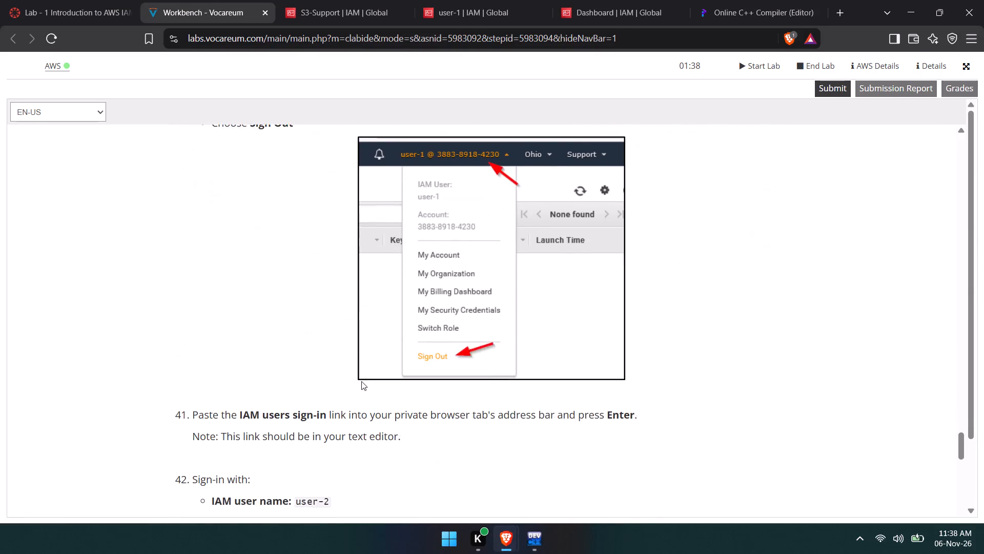
{"action": "scroll", "coordinate": [361, 381], "scroll_direction": "down", "scroll_amount": 2}
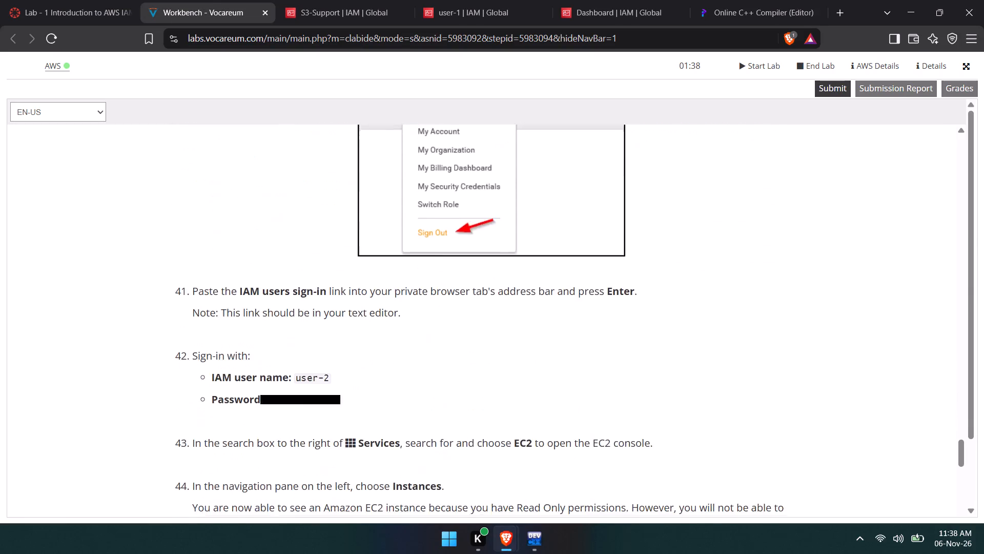
{"action": "scroll", "coordinate": [361, 381], "scroll_direction": "down", "scroll_amount": 1}
{"action": "scroll", "coordinate": [361, 381], "scroll_direction": "up", "scroll_amount": 5}
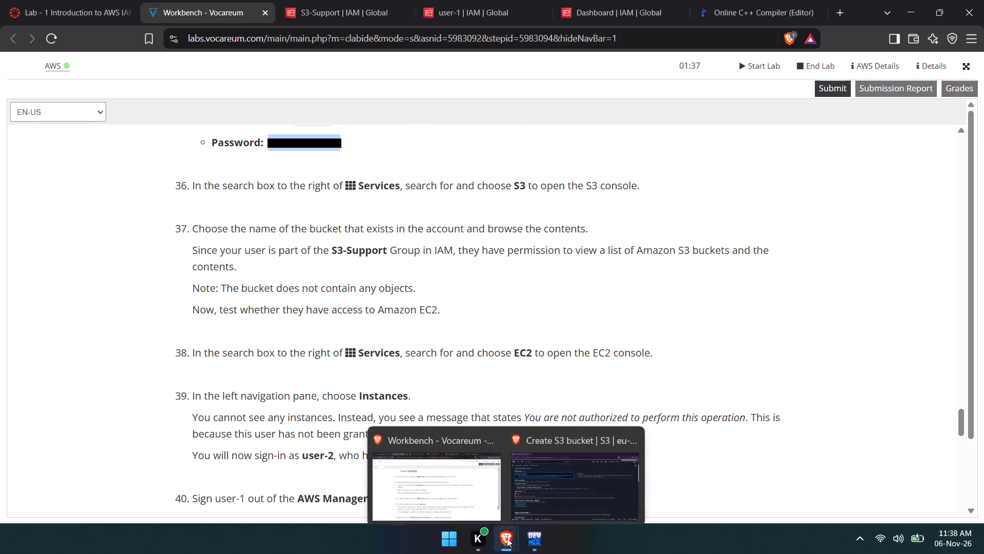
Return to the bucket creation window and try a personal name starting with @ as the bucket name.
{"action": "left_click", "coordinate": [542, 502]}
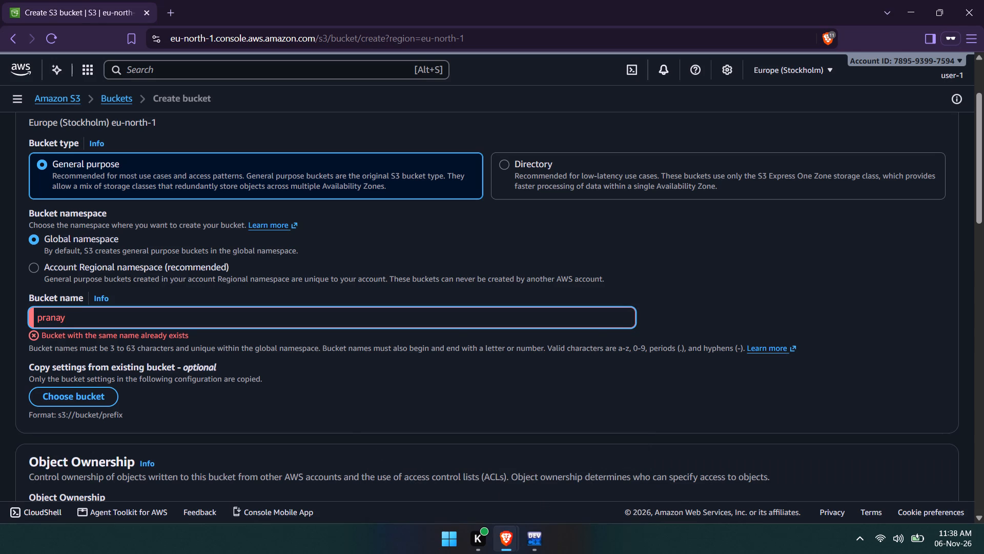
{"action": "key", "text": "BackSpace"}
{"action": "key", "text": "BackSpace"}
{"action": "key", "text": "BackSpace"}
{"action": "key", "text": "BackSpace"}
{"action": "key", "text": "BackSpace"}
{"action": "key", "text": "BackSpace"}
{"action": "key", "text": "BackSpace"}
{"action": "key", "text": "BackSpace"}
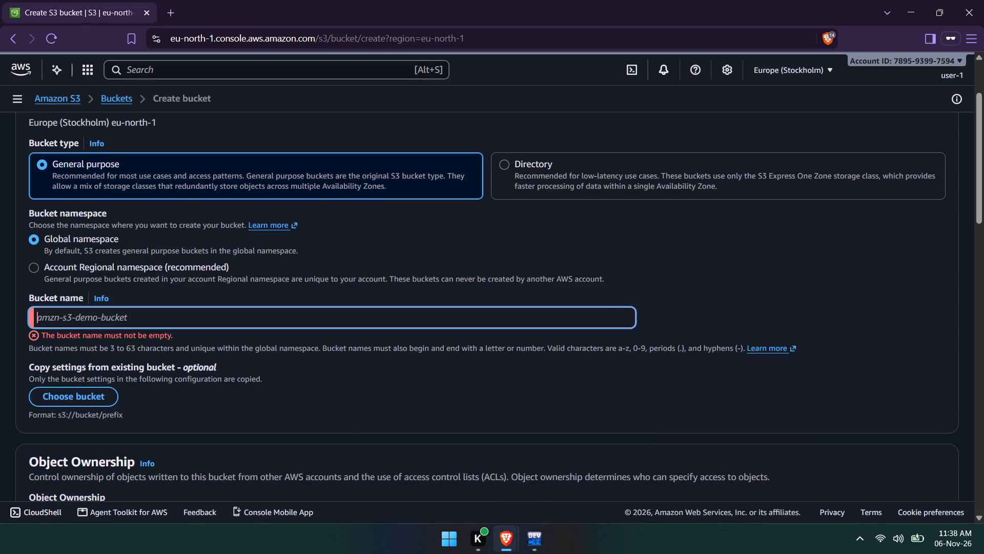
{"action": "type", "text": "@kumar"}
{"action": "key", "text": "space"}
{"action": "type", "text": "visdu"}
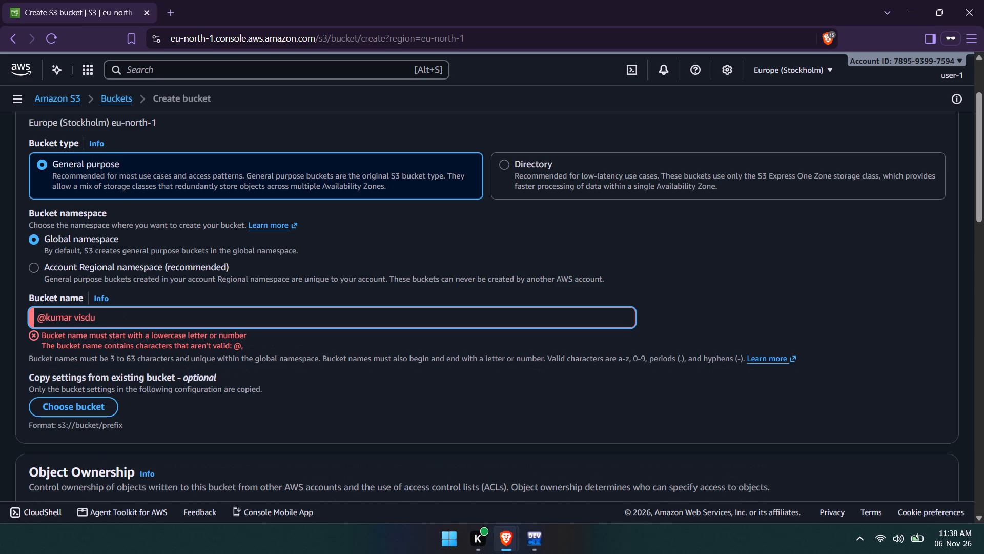
Clear the bucket name and set it to amzn-s345.
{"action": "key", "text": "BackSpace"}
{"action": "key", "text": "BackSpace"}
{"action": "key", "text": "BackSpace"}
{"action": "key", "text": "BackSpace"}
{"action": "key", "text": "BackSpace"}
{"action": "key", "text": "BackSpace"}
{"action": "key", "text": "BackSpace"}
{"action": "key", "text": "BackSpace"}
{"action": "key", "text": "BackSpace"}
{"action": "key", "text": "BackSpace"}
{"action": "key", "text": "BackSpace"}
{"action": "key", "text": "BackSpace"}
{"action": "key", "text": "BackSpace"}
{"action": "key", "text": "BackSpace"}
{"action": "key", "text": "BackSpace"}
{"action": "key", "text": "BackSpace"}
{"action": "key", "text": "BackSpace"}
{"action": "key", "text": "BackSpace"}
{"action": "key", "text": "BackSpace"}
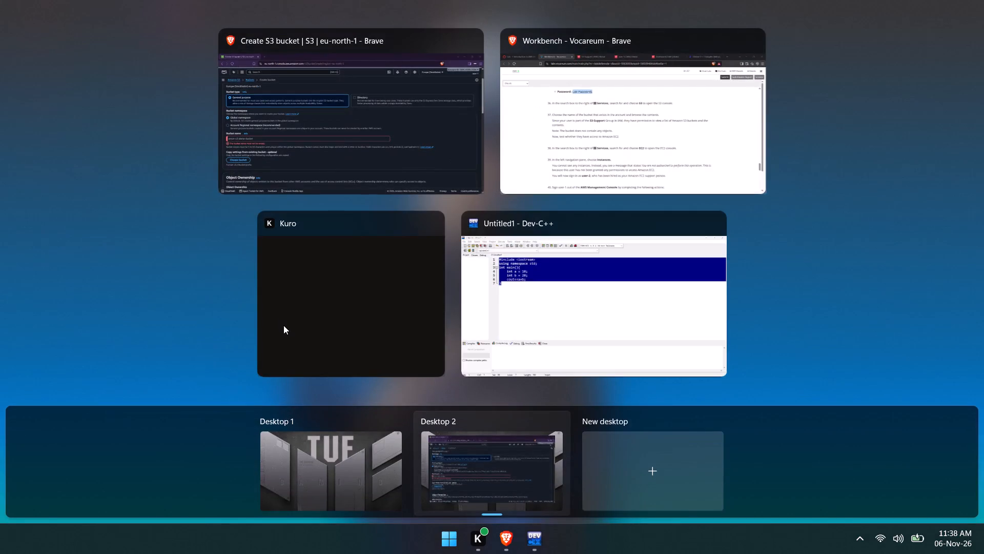
{"action": "left_click", "coordinate": [326, 162]}
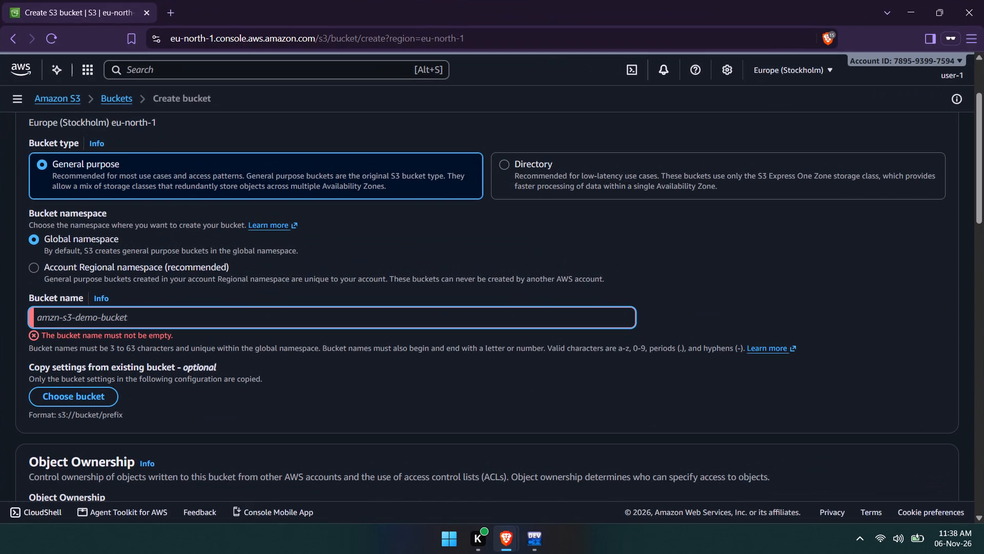
{"action": "left_click", "coordinate": [241, 313]}
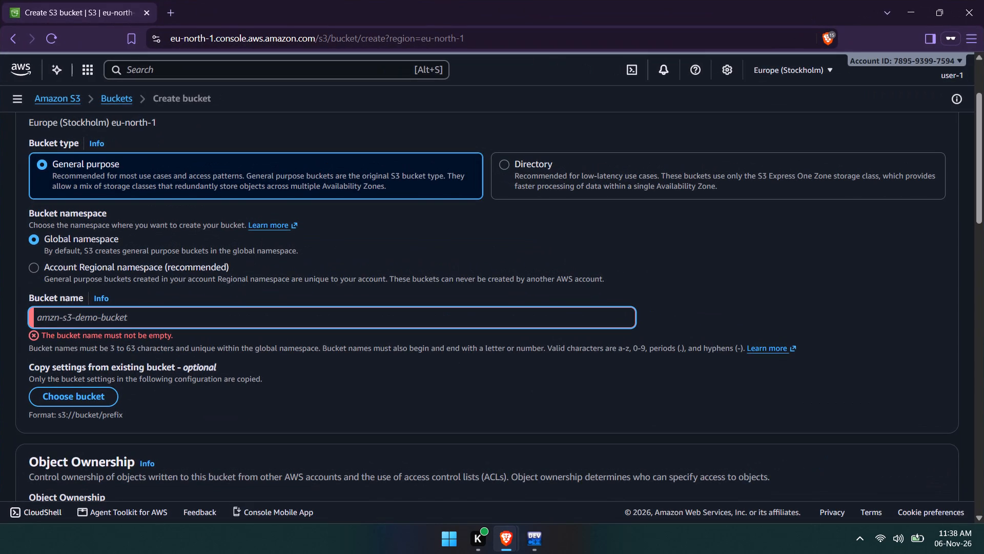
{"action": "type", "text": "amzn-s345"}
{"action": "right_click", "coordinate": [241, 313]}
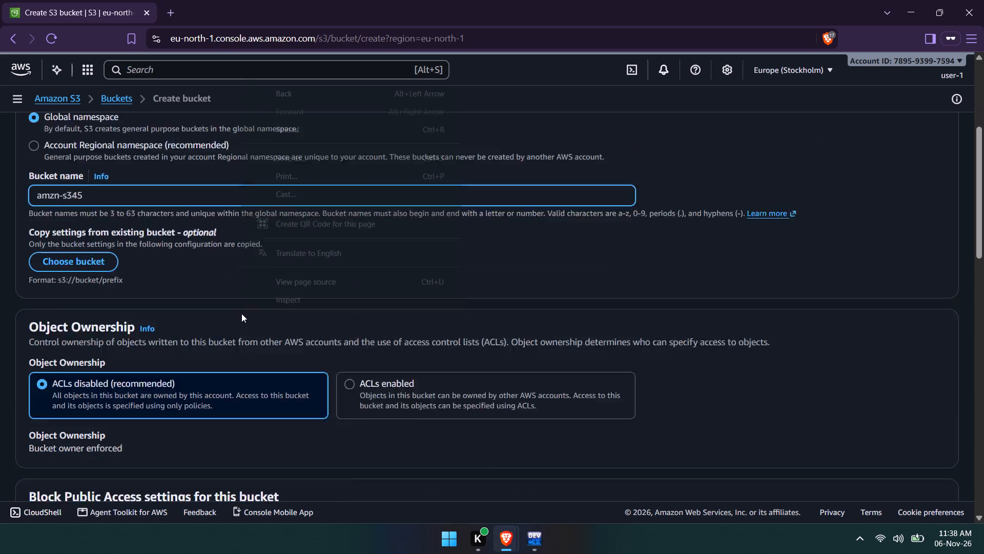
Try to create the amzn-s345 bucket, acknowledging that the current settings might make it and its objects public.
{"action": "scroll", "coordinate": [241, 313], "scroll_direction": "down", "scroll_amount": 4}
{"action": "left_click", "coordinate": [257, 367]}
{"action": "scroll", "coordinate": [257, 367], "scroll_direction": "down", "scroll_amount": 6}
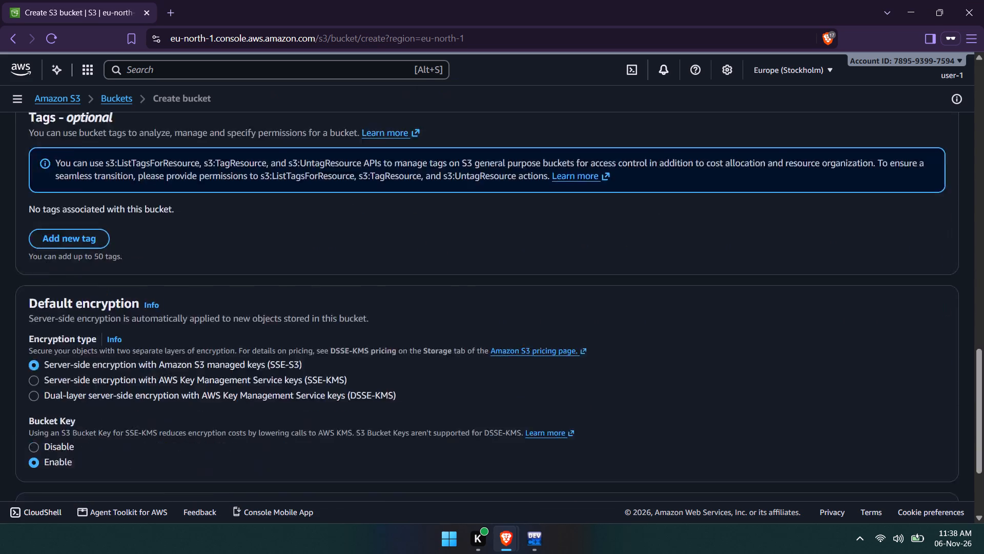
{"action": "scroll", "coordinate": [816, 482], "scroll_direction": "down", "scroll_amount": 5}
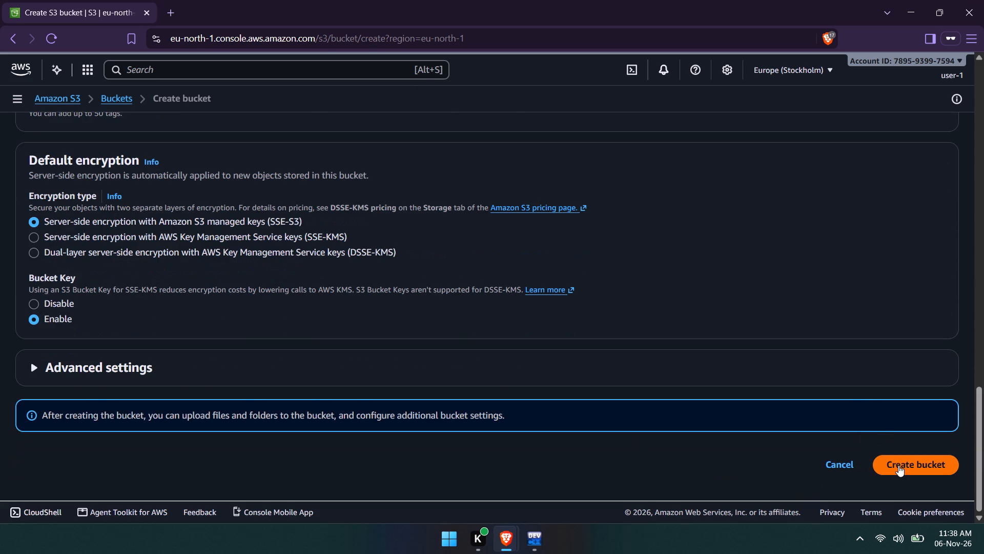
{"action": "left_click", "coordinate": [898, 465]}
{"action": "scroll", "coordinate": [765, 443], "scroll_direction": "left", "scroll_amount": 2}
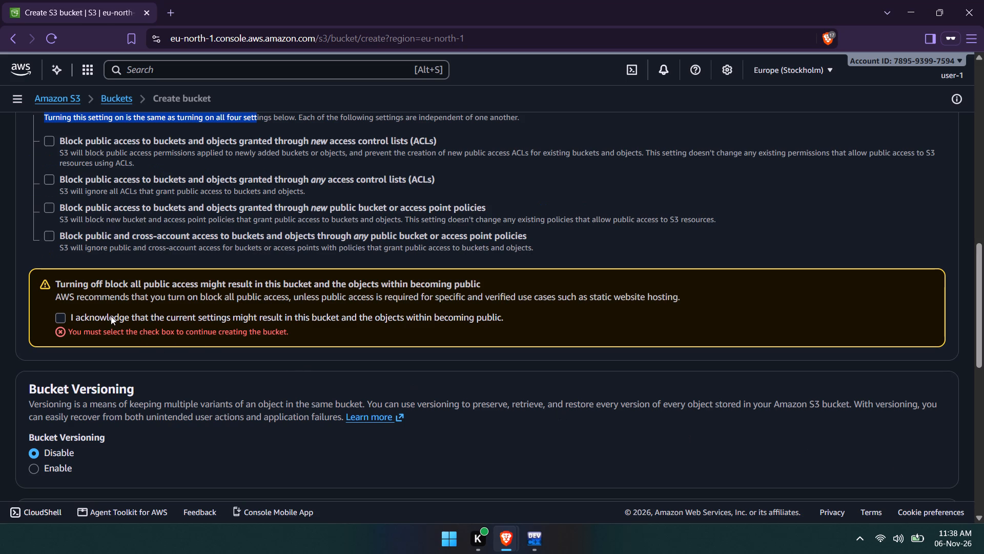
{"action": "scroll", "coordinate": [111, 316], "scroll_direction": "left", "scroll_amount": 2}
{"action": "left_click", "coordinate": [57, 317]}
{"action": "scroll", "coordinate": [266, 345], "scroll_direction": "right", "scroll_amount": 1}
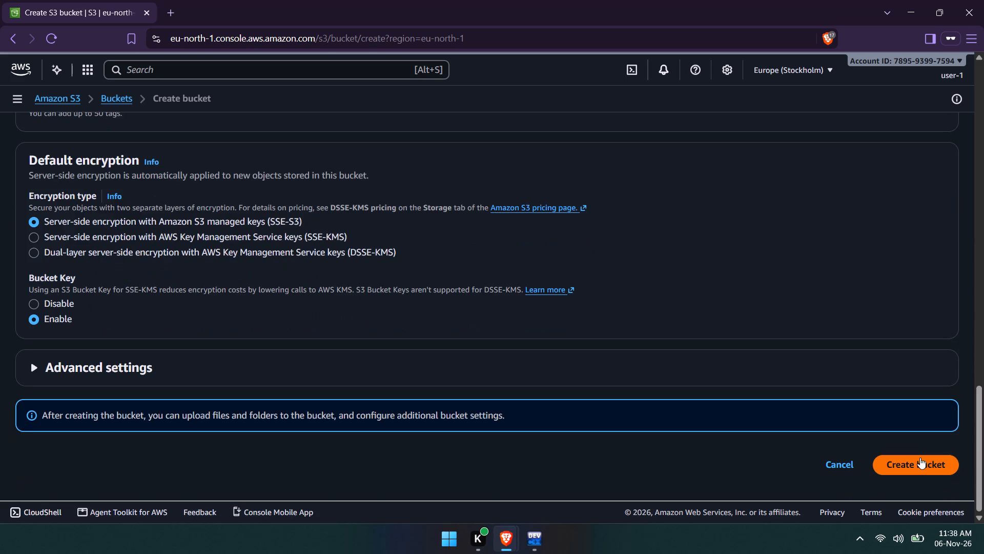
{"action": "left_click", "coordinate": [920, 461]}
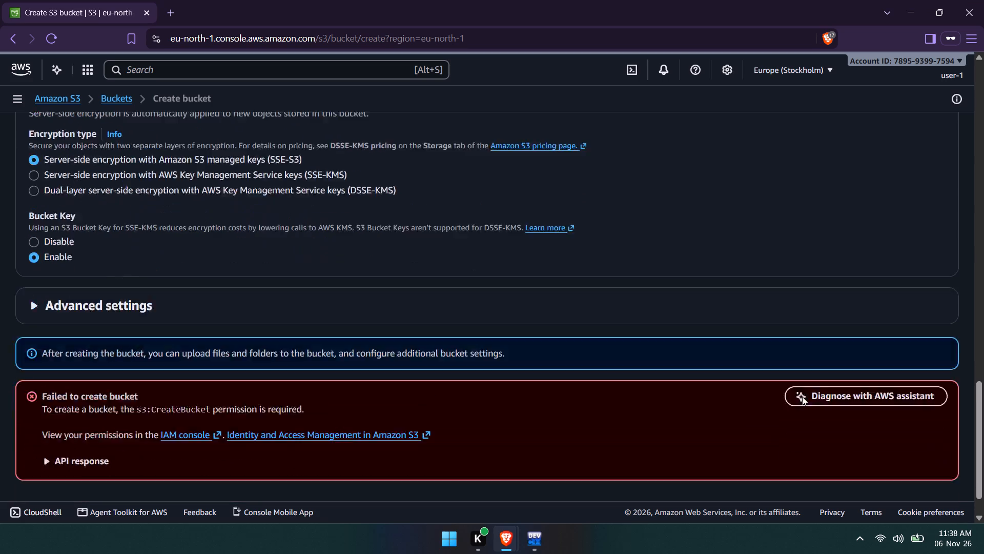
Turn on Block all public access for the bucket and try to create it again.
{"action": "scroll", "coordinate": [802, 397], "scroll_direction": "down", "scroll_amount": 1}
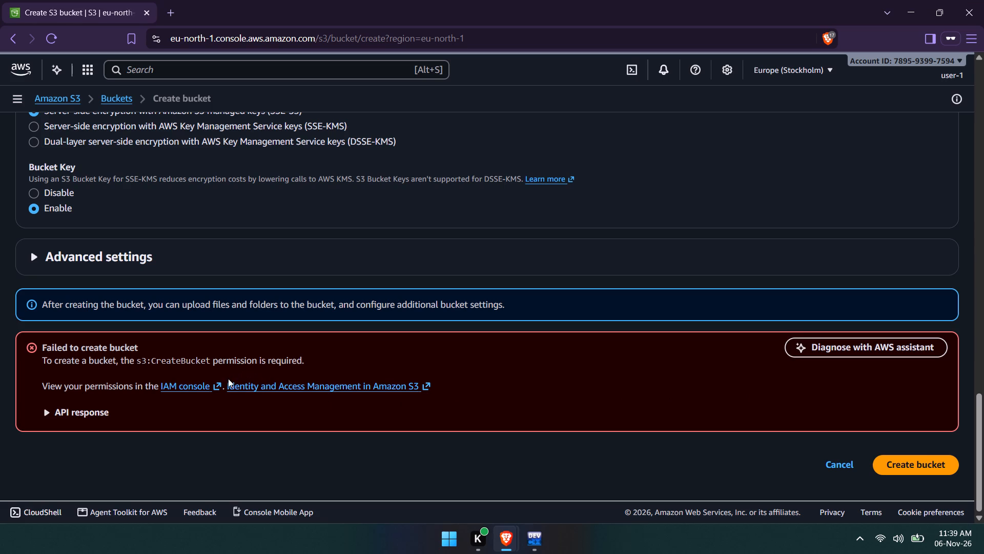
{"action": "scroll", "coordinate": [210, 383], "scroll_direction": "up", "scroll_amount": 2}
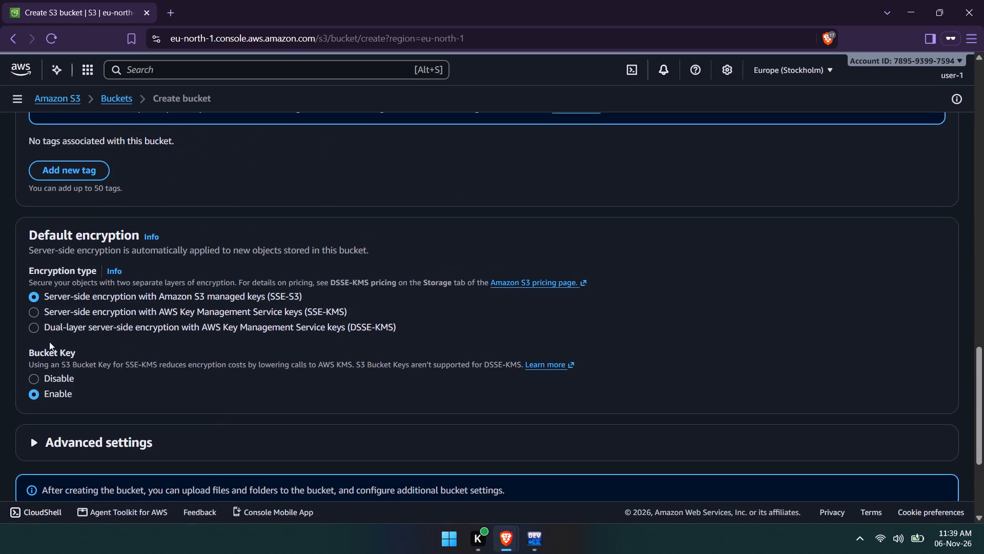
{"action": "scroll", "coordinate": [49, 342], "scroll_direction": "up", "scroll_amount": 6}
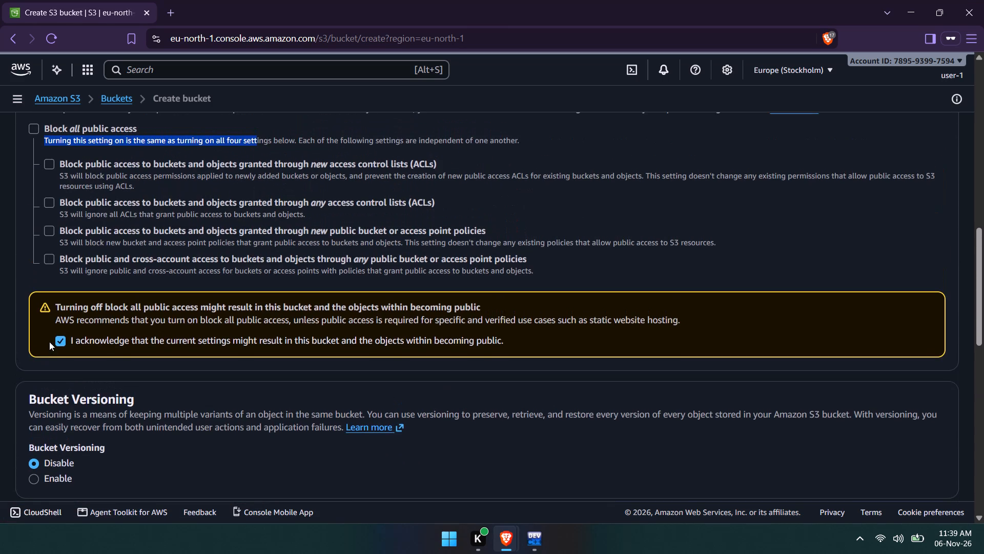
{"action": "scroll", "coordinate": [49, 342], "scroll_direction": "up", "scroll_amount": 1}
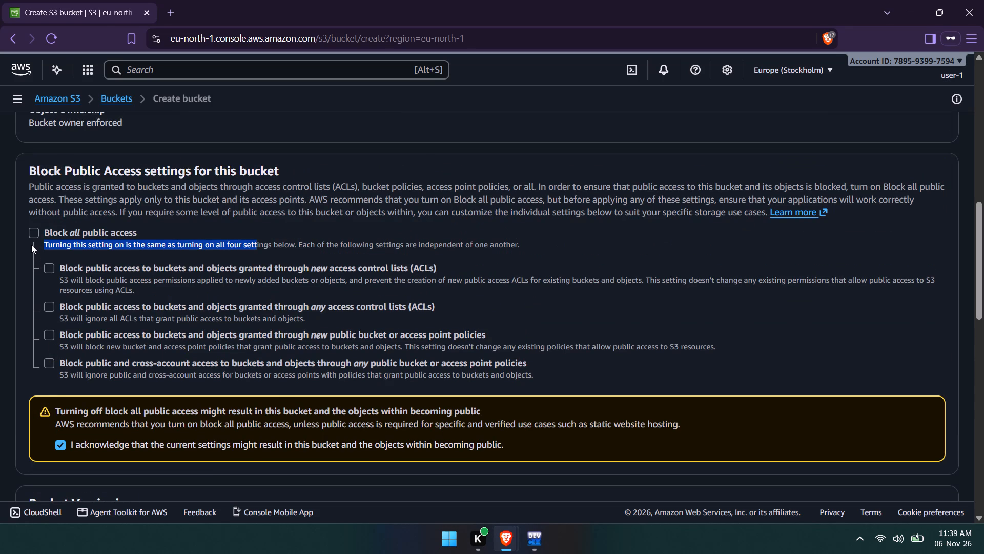
{"action": "left_click", "coordinate": [31, 237]}
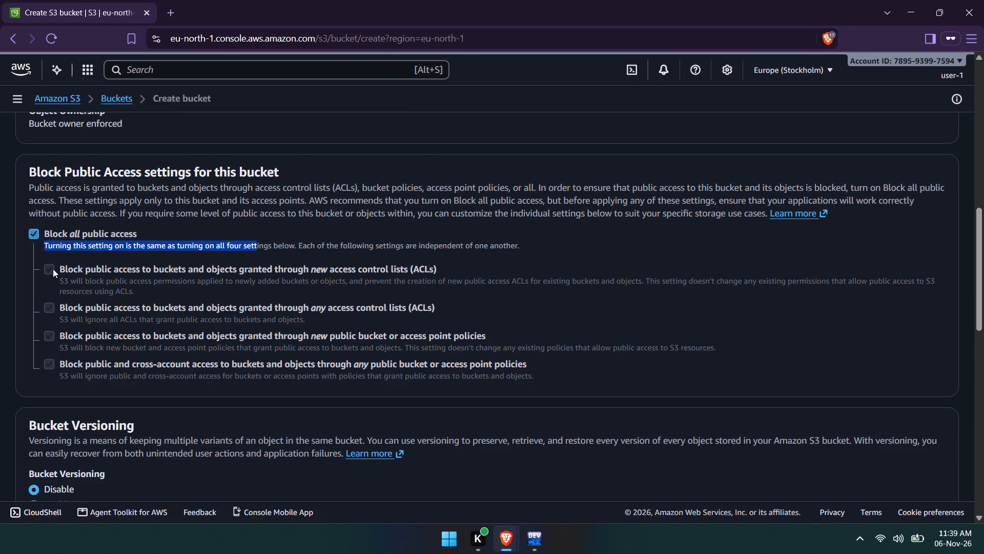
{"action": "scroll", "coordinate": [53, 269], "scroll_direction": "right", "scroll_amount": 1}
{"action": "scroll", "coordinate": [53, 269], "scroll_direction": "up", "scroll_amount": 3}
{"action": "scroll", "coordinate": [53, 269], "scroll_direction": "down", "scroll_amount": 2}
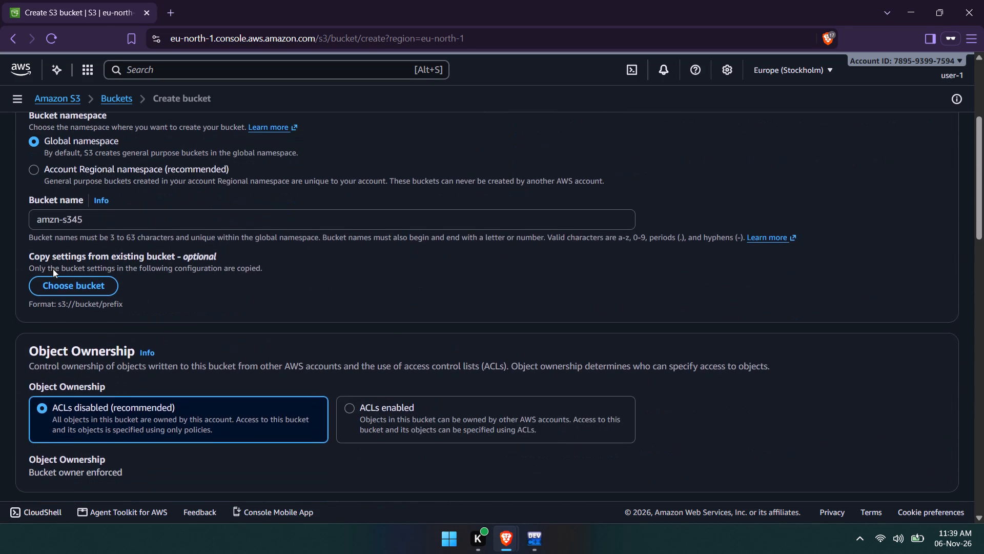
{"action": "scroll", "coordinate": [53, 269], "scroll_direction": "down", "scroll_amount": 3}
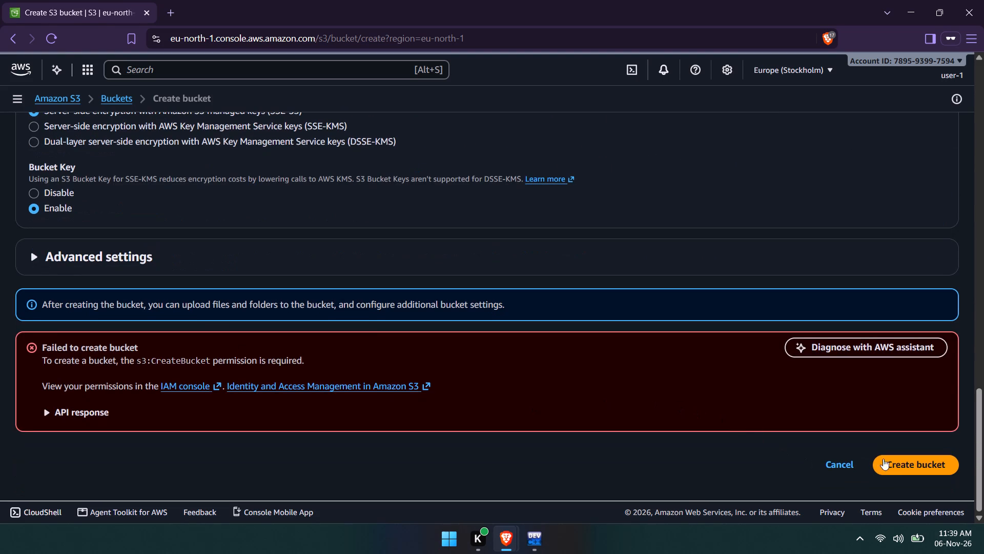
{"action": "left_click", "coordinate": [911, 456]}
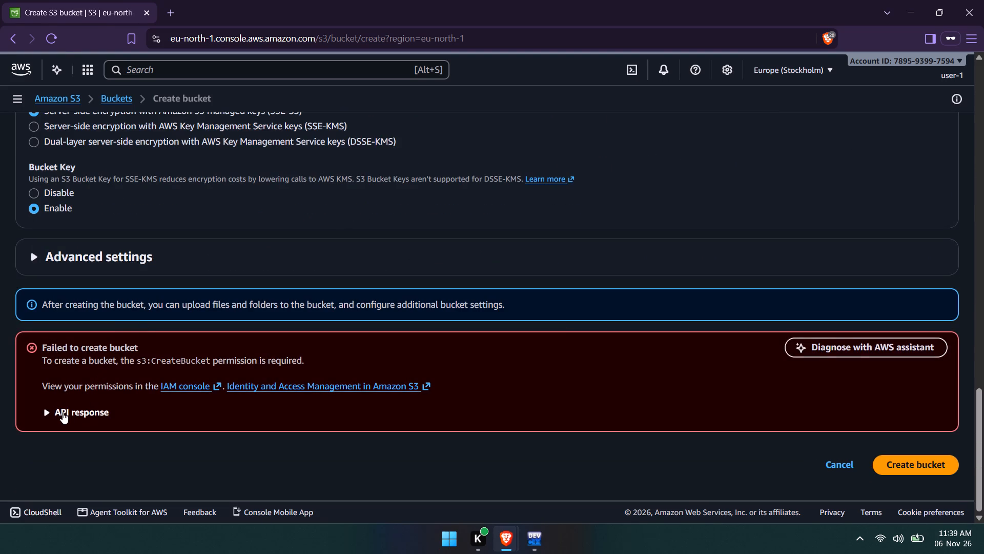
Copy the settings from the existing bucket samplebucket--39f05900 into the new bucket.
{"action": "scroll", "coordinate": [63, 412], "scroll_direction": "up", "scroll_amount": 10}
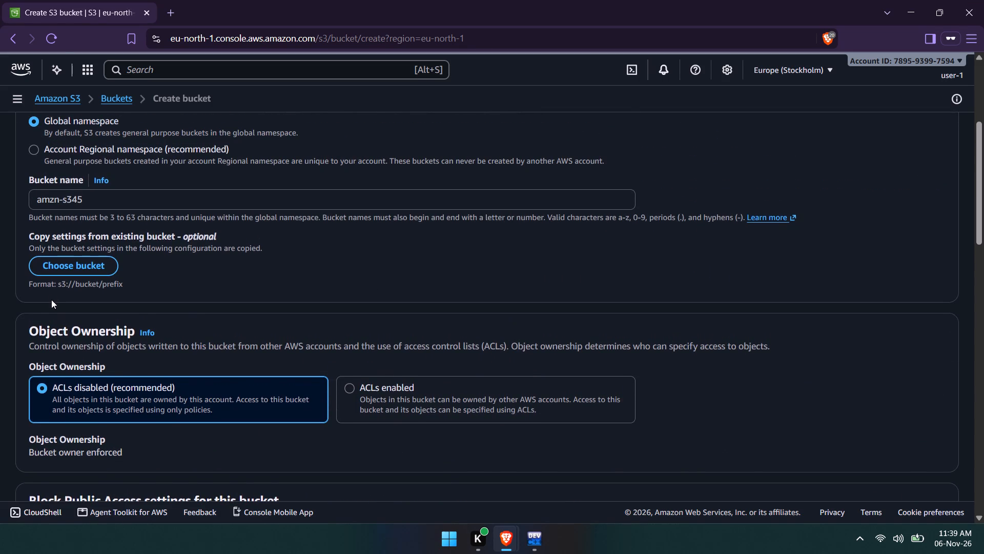
{"action": "left_click", "coordinate": [54, 273]}
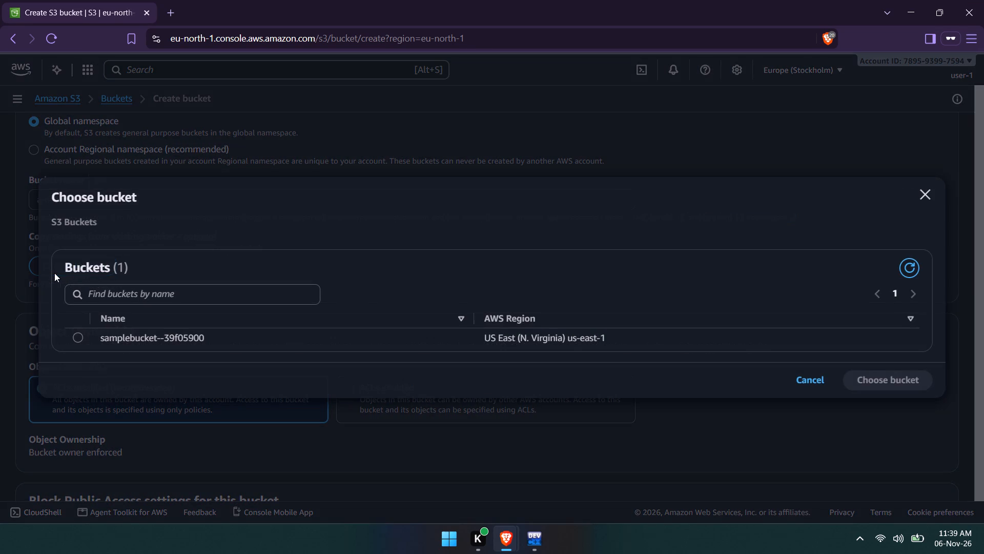
{"action": "left_click", "coordinate": [80, 335]}
{"action": "left_click", "coordinate": [881, 386]}
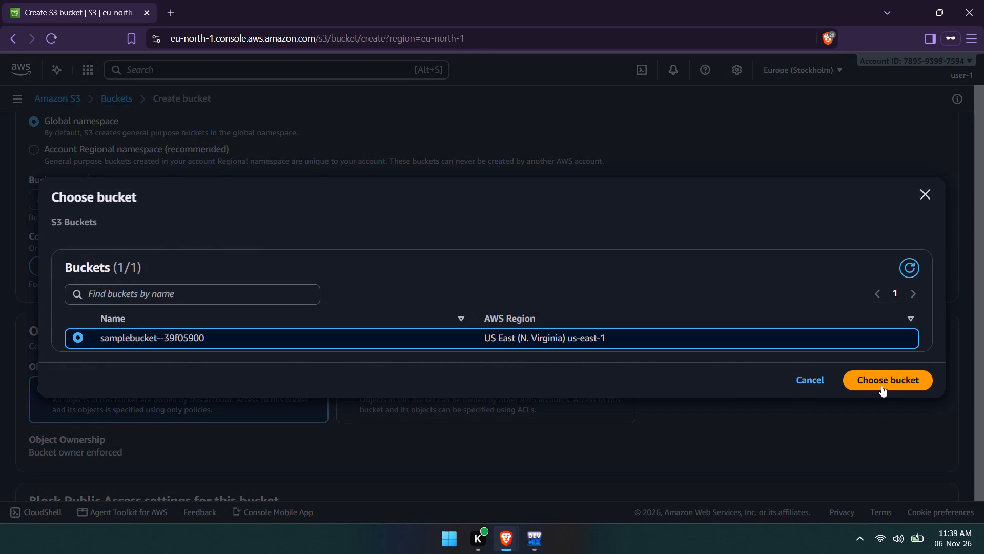
Check the copied tags and Object Lock settings, and try to create the bucket again.
{"action": "scroll", "coordinate": [622, 395], "scroll_direction": "down", "scroll_amount": 1}
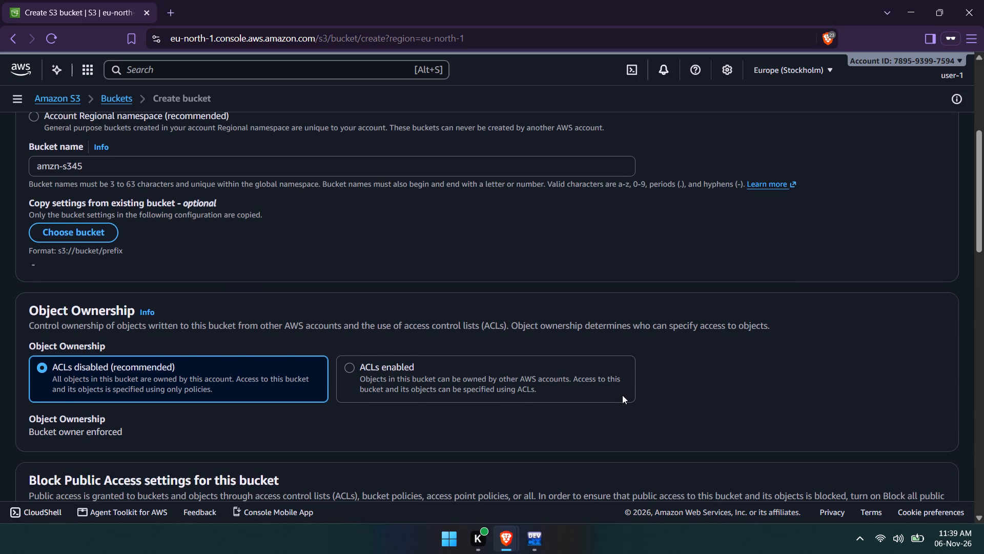
{"action": "scroll", "coordinate": [622, 395], "scroll_direction": "down", "scroll_amount": 4}
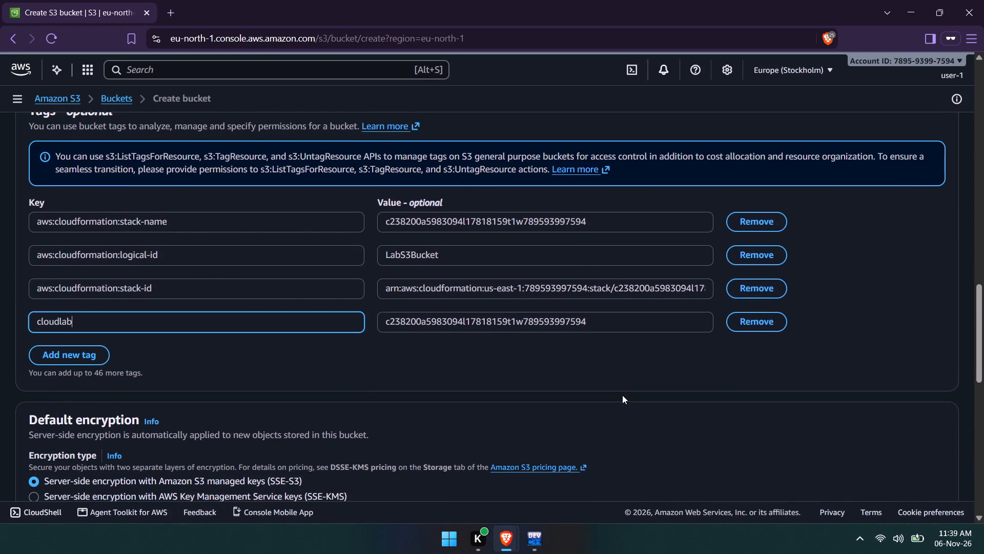
{"action": "double_click", "coordinate": [622, 395]}
{"action": "scroll", "coordinate": [622, 395], "scroll_direction": "down", "scroll_amount": 5}
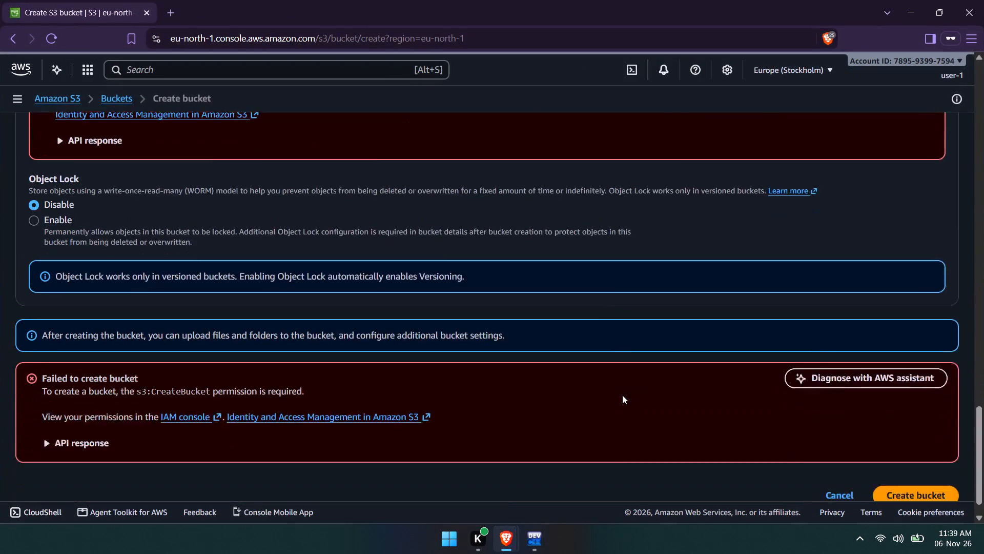
{"action": "scroll", "coordinate": [770, 361], "scroll_direction": "up", "scroll_amount": 1}
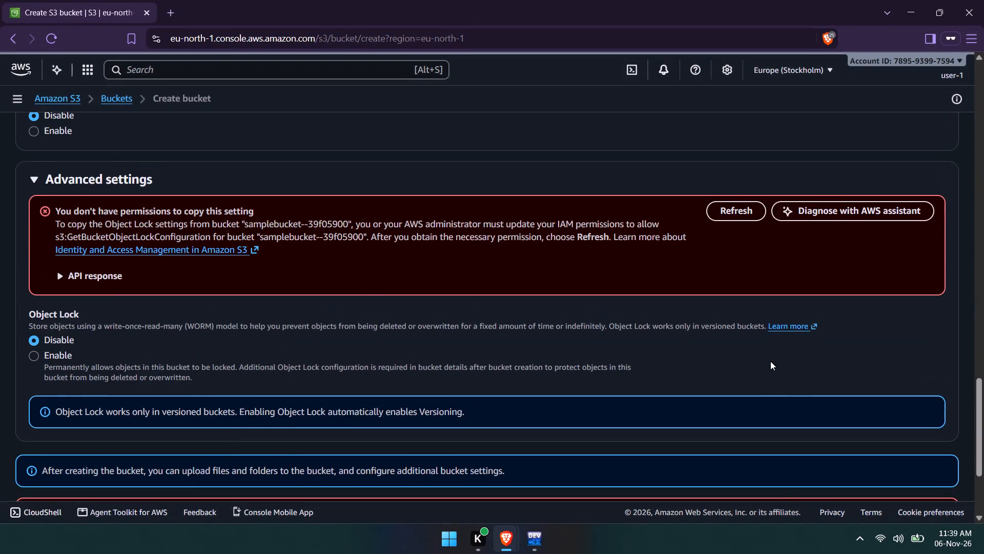
{"action": "scroll", "coordinate": [770, 361], "scroll_direction": "up", "scroll_amount": 1}
{"action": "scroll", "coordinate": [770, 361], "scroll_direction": "down", "scroll_amount": 3}
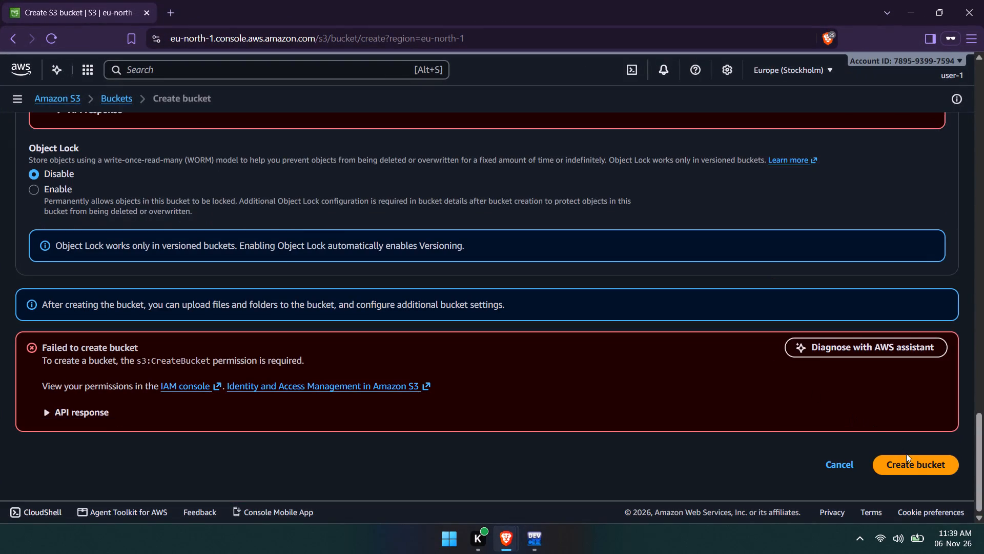
{"action": "left_click", "coordinate": [909, 461]}
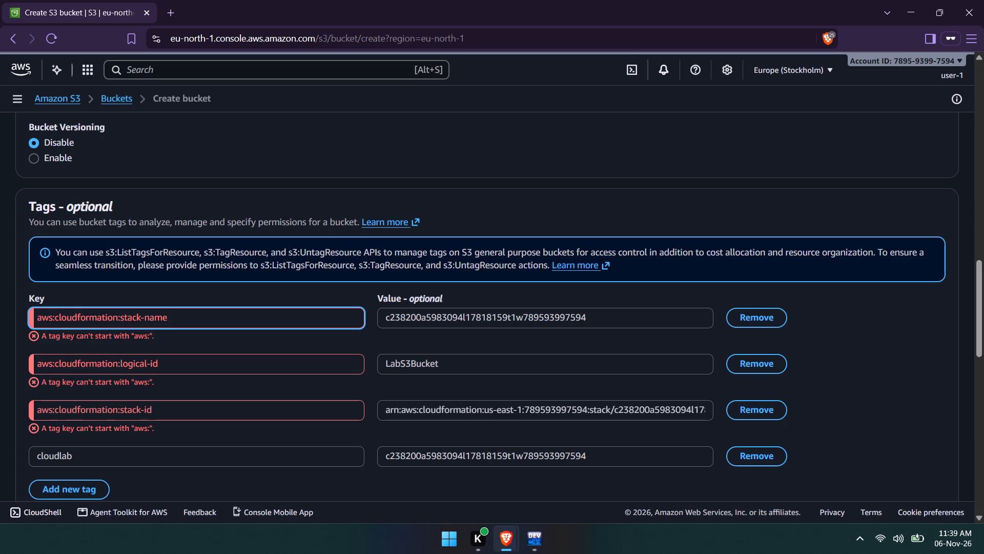
Examine the tag keys, versioning, public access and ownership settings on the bucket creation form.
{"action": "scroll", "coordinate": [392, 325], "scroll_direction": "down", "scroll_amount": 3}
{"action": "scroll", "coordinate": [392, 325], "scroll_direction": "up", "scroll_amount": 2}
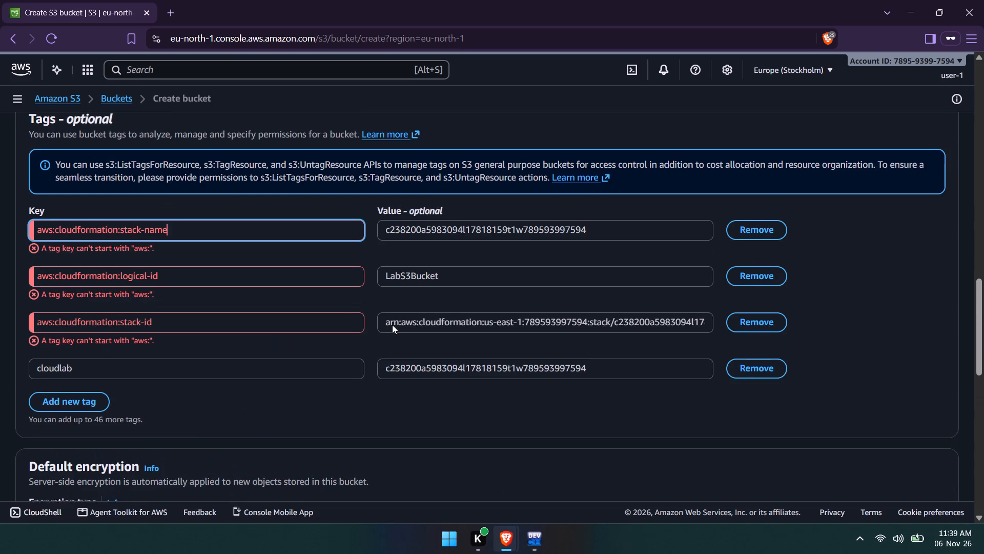
{"action": "scroll", "coordinate": [392, 325], "scroll_direction": "up", "scroll_amount": 1}
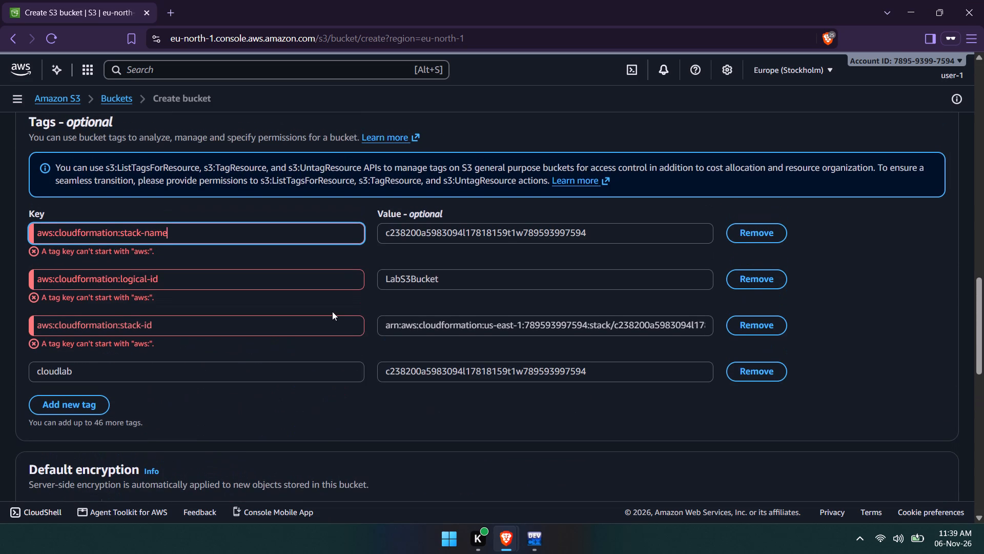
{"action": "scroll", "coordinate": [332, 311], "scroll_direction": "up", "scroll_amount": 2}
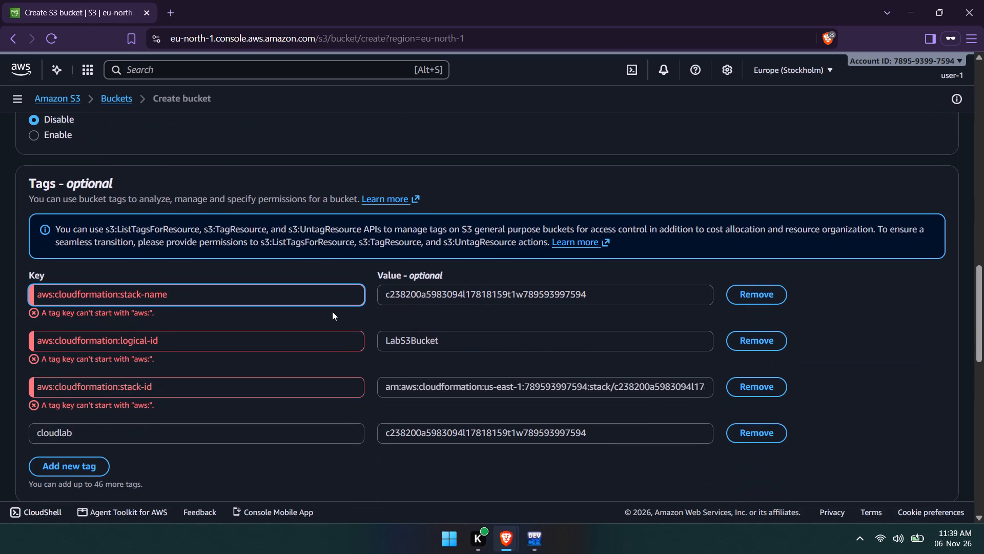
{"action": "scroll", "coordinate": [332, 311], "scroll_direction": "up", "scroll_amount": 2}
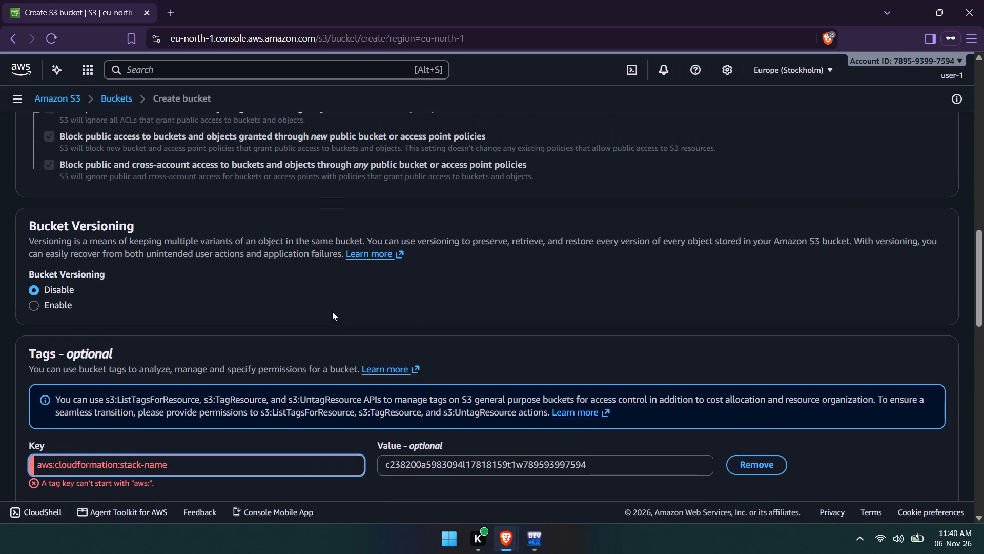
{"action": "scroll", "coordinate": [332, 311], "scroll_direction": "up", "scroll_amount": 3}
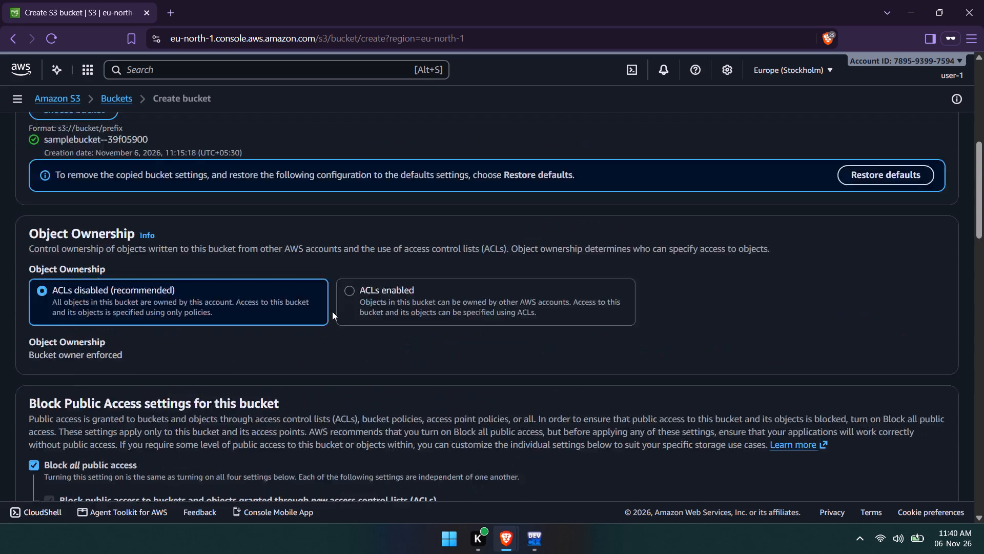
{"action": "scroll", "coordinate": [332, 311], "scroll_direction": "up", "scroll_amount": 2}
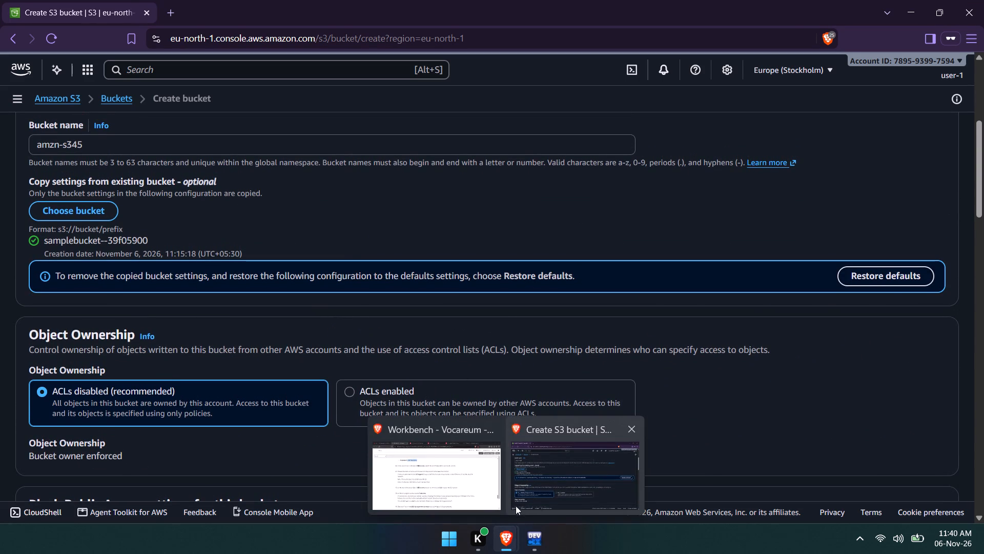
Switch to the Vocareum lab window and read the remaining instructions, from the user-1 tests through user-3 and submission.
{"action": "left_click", "coordinate": [467, 494]}
{"action": "scroll", "coordinate": [485, 390], "scroll_direction": "up", "scroll_amount": 1}
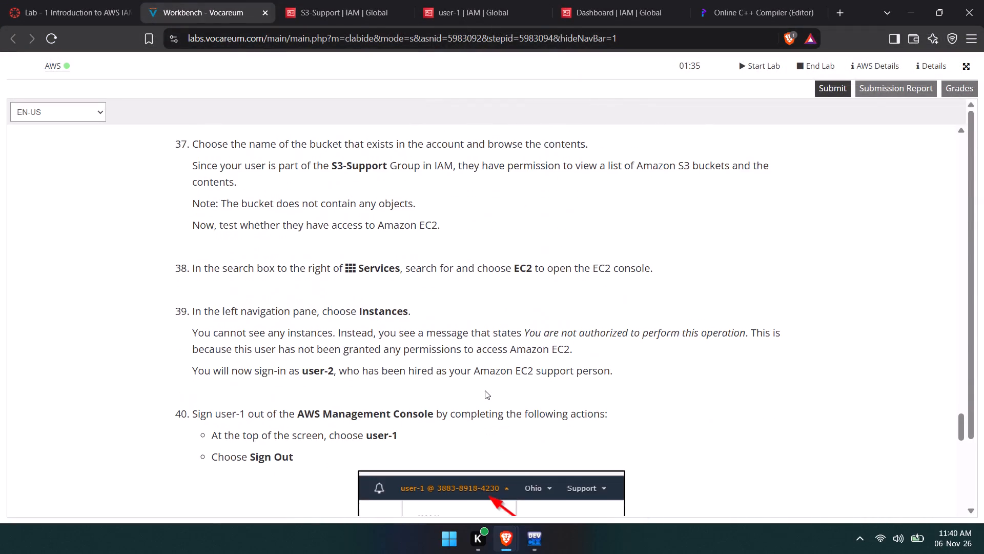
{"action": "scroll", "coordinate": [485, 390], "scroll_direction": "up", "scroll_amount": 1}
{"action": "scroll", "coordinate": [485, 390], "scroll_direction": "down", "scroll_amount": 8}
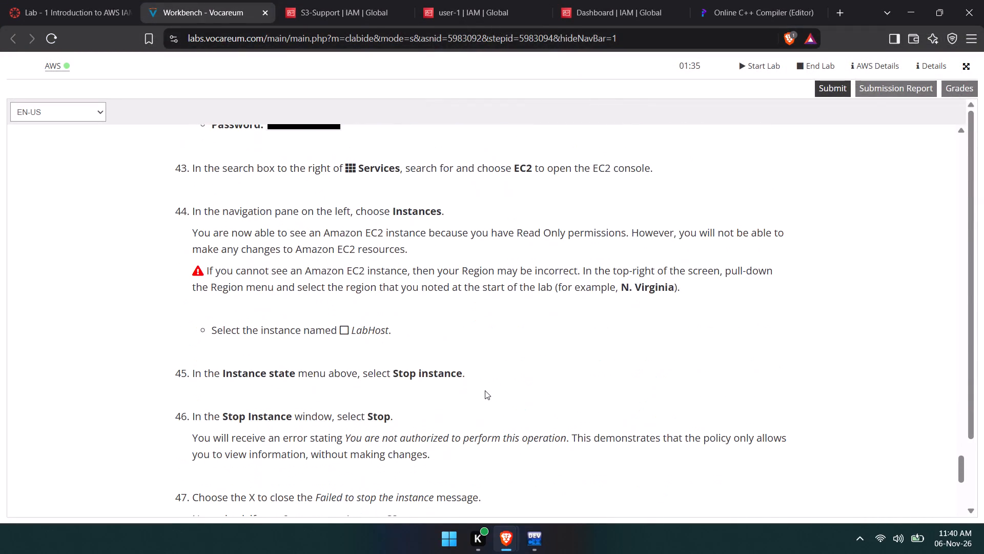
{"action": "scroll", "coordinate": [485, 390], "scroll_direction": "down", "scroll_amount": 3}
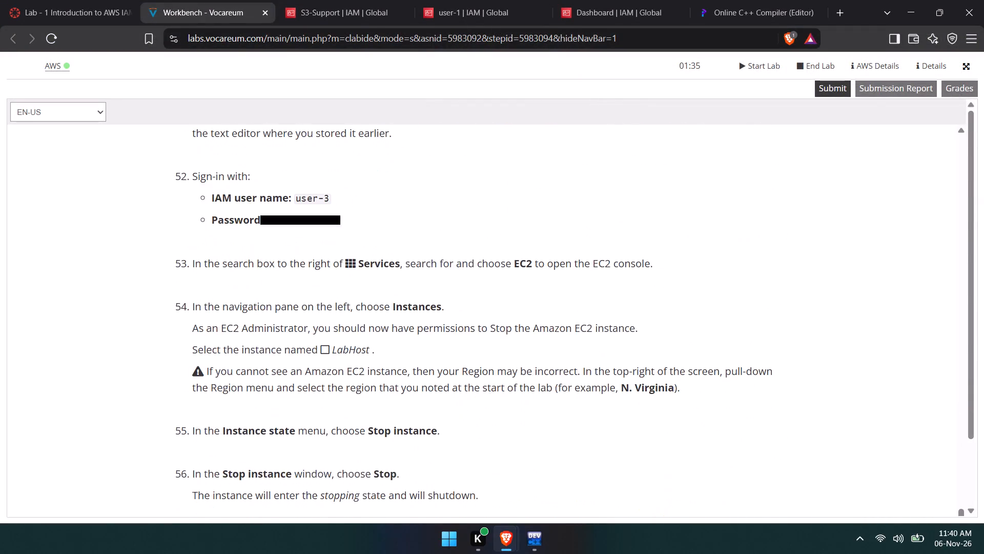
{"action": "scroll", "coordinate": [485, 390], "scroll_direction": "down", "scroll_amount": 2}
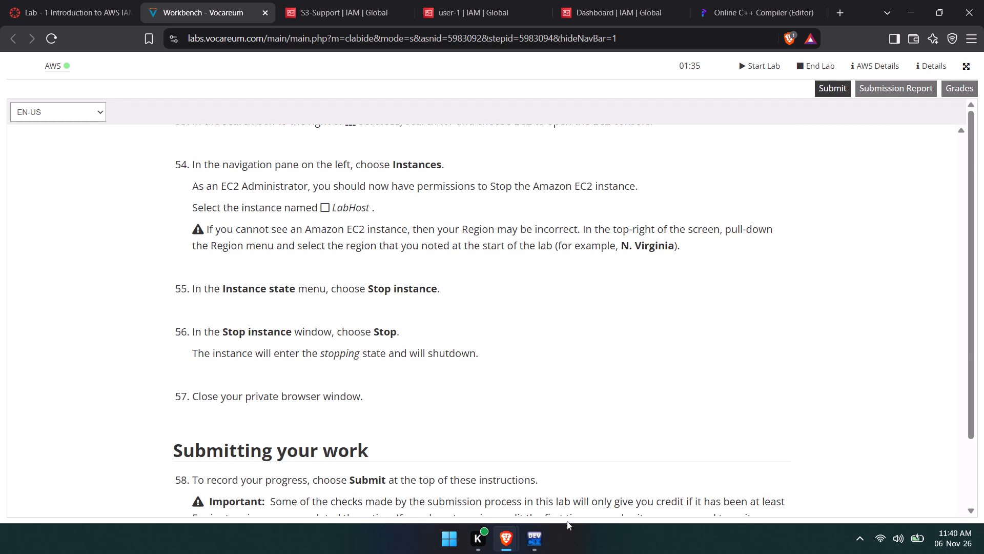
Return to the bucket creation window and review the form from General configuration down to the tags.
{"action": "left_click", "coordinate": [536, 490]}
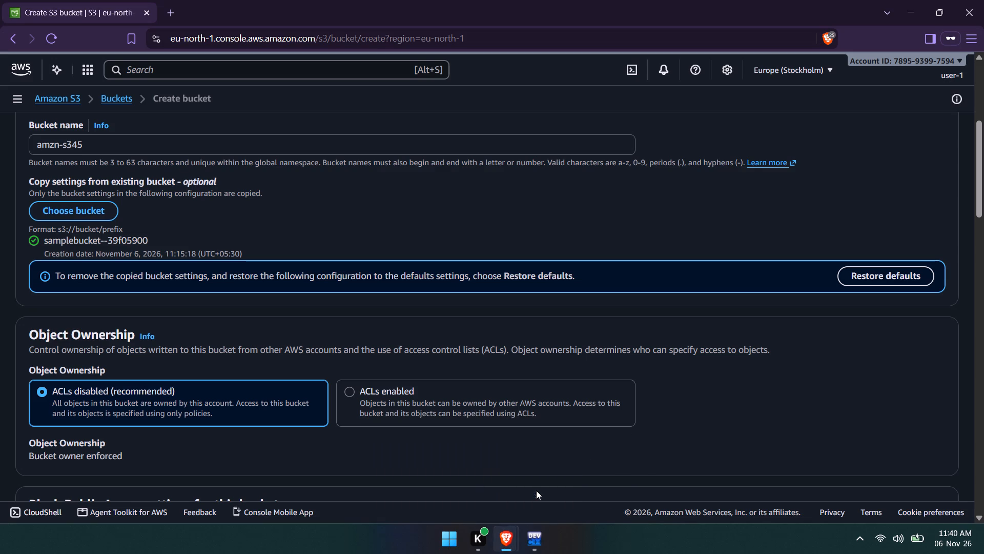
{"action": "scroll", "coordinate": [333, 346], "scroll_direction": "up", "scroll_amount": 4}
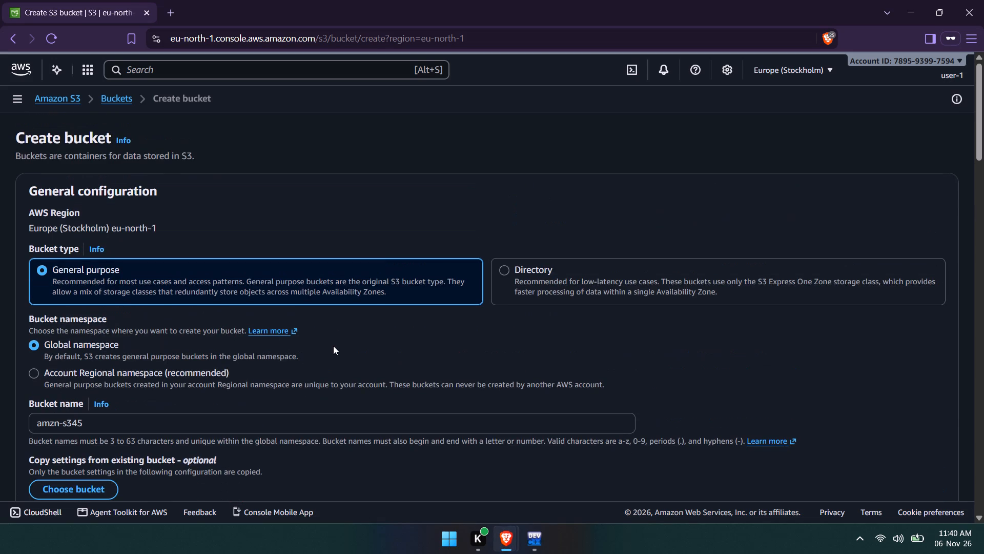
{"action": "scroll", "coordinate": [333, 346], "scroll_direction": "down", "scroll_amount": 2}
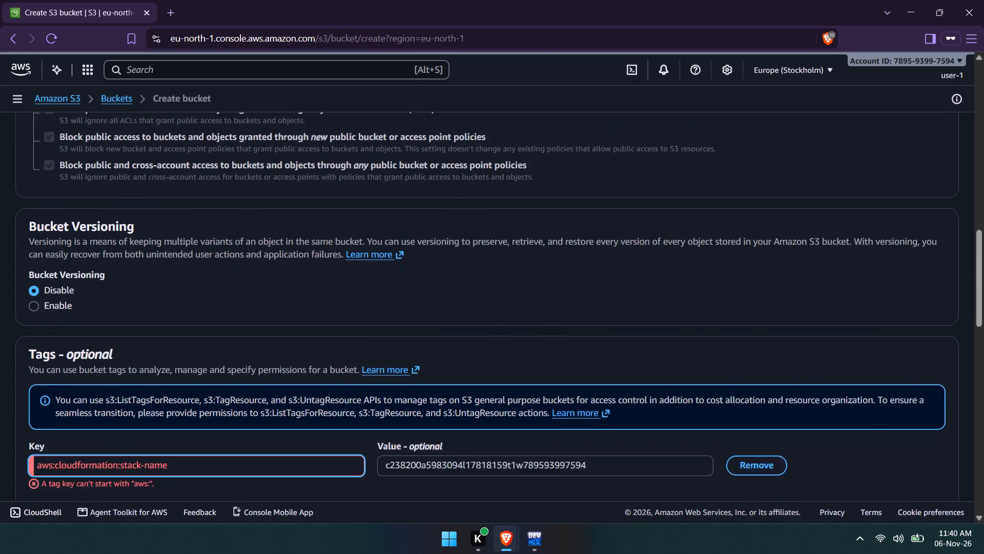
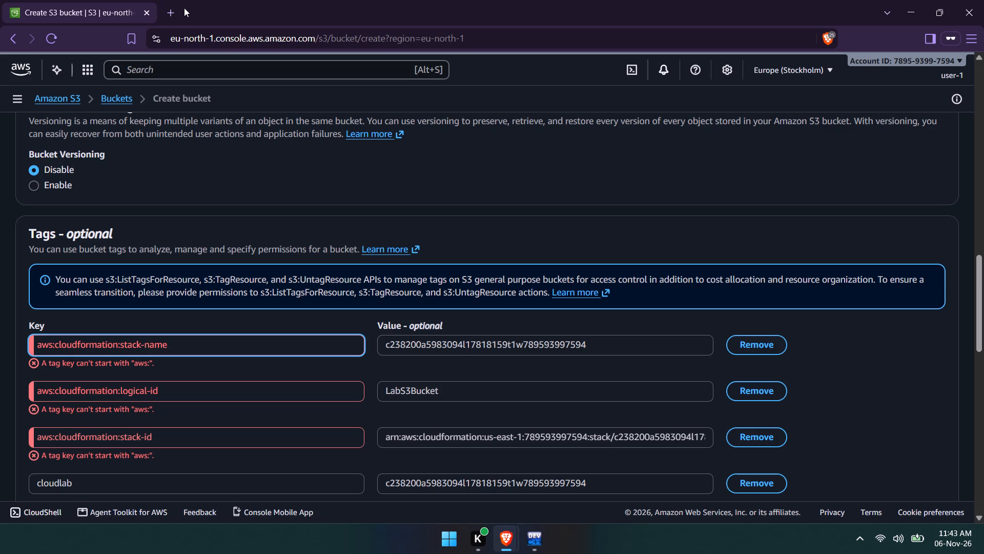
Examine the copied tag keys and values and the default encryption section on the bucket creation form.
{"action": "scroll", "coordinate": [184, 8], "scroll_direction": "down", "scroll_amount": 3}
{"action": "scroll", "coordinate": [279, 229], "scroll_direction": "down", "scroll_amount": 1}
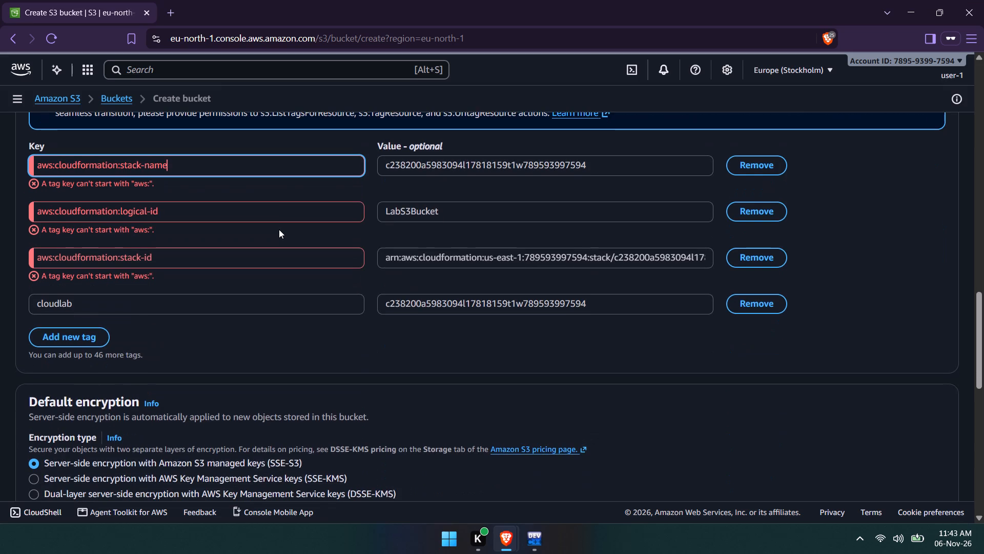
{"action": "scroll", "coordinate": [279, 229], "scroll_direction": "down", "scroll_amount": 2}
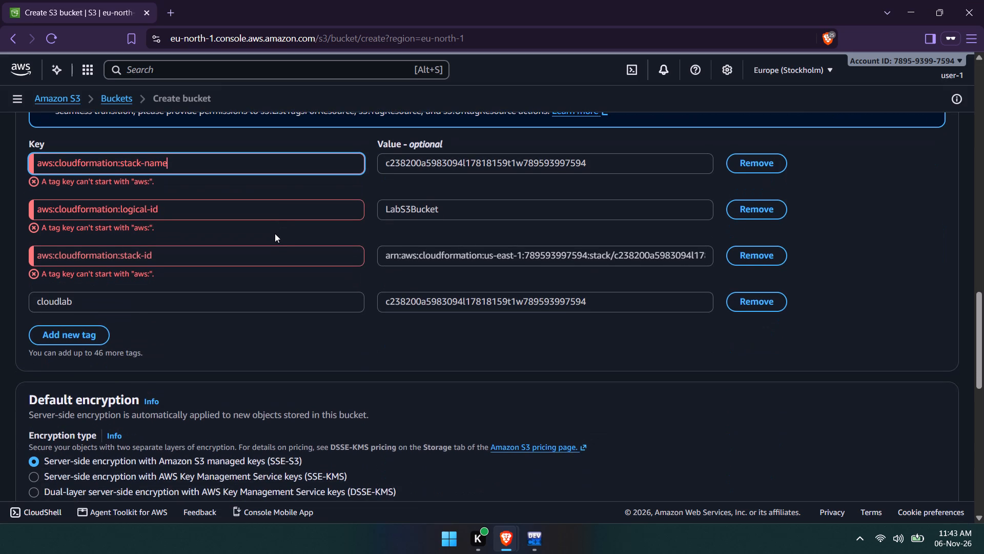
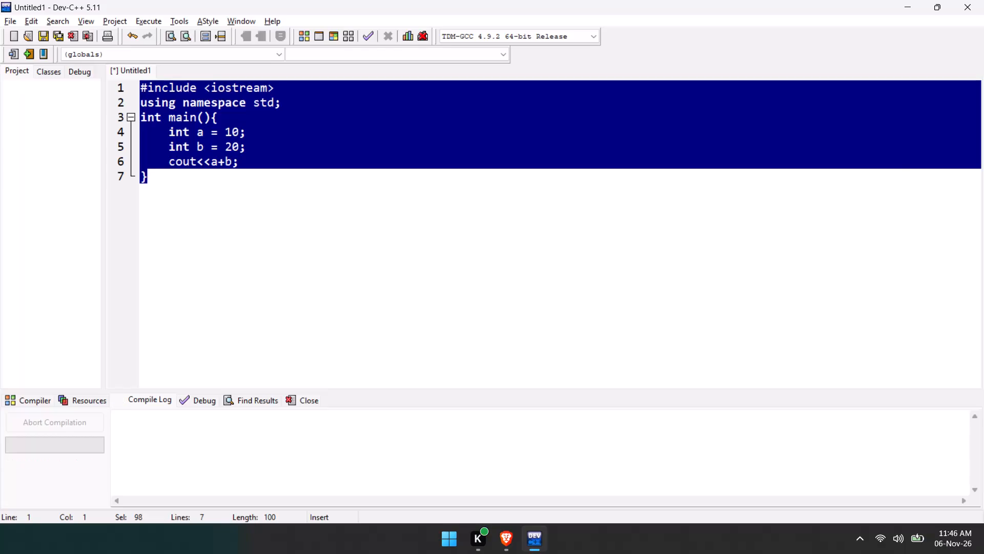
Switch to the S3 bucket creation form in Brave and append "c" to the tag key aws:cloudformation:stack-name.
{"action": "key", "text": "alt+Tab"}
{"action": "key", "text": "alt+Tab"}
{"action": "key", "text": "alt+Tab"}
{"action": "key", "text": "Tab"}
{"action": "key", "text": "Tab"}
{"action": "key", "text": "Tab"}
{"action": "key", "text": "alt+Tab"}
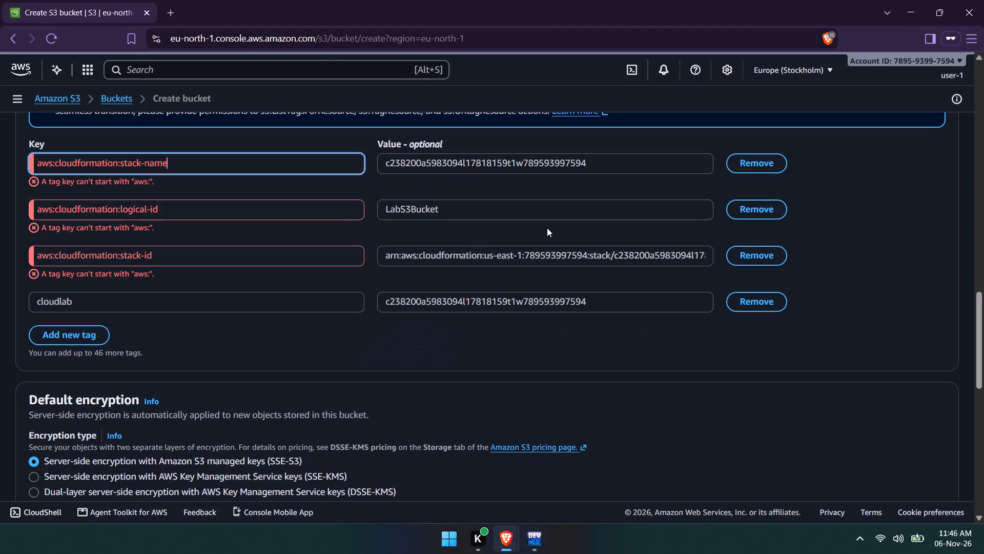
{"action": "key", "text": "c"}
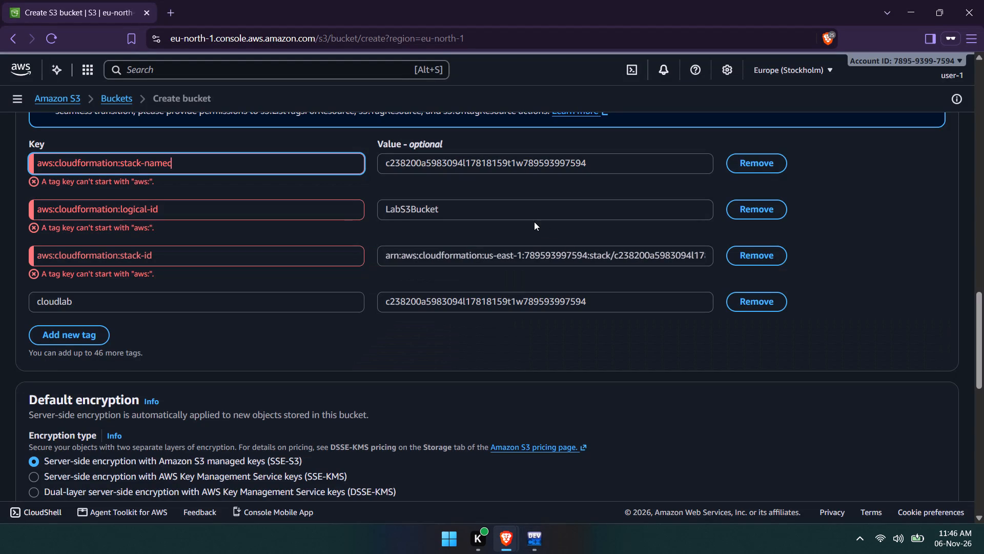